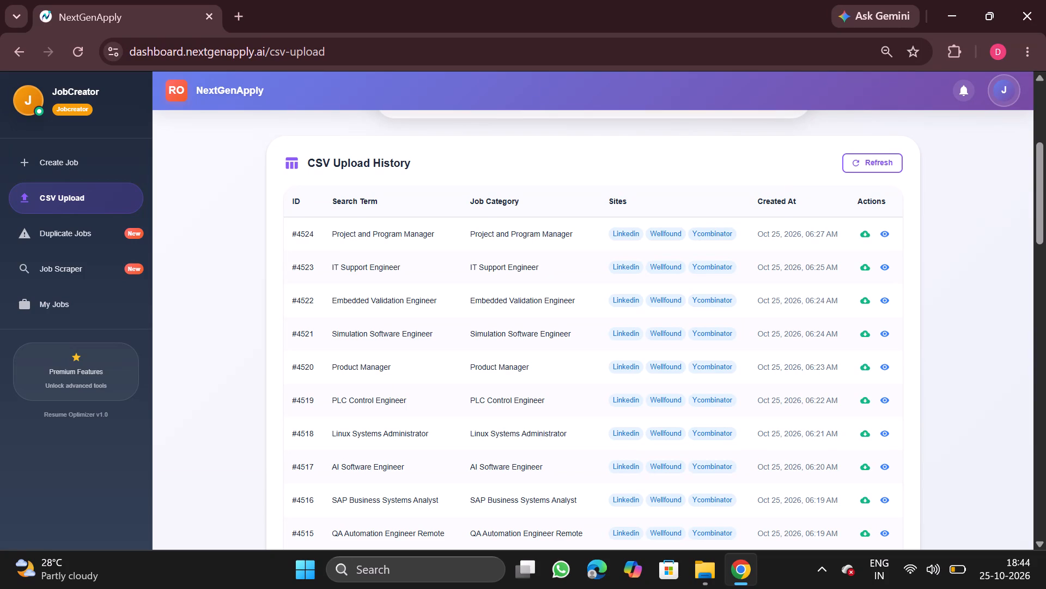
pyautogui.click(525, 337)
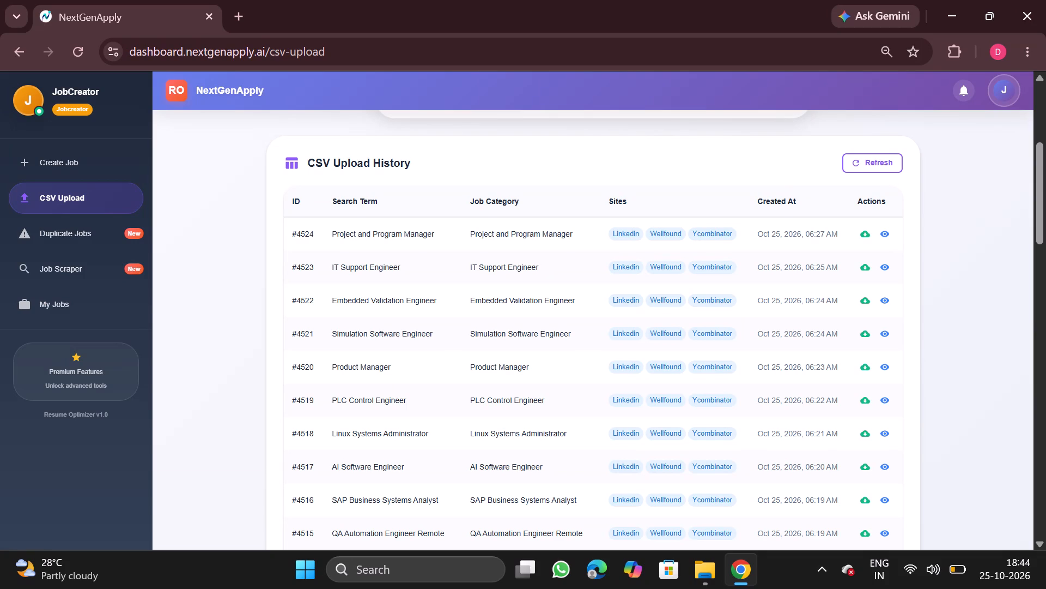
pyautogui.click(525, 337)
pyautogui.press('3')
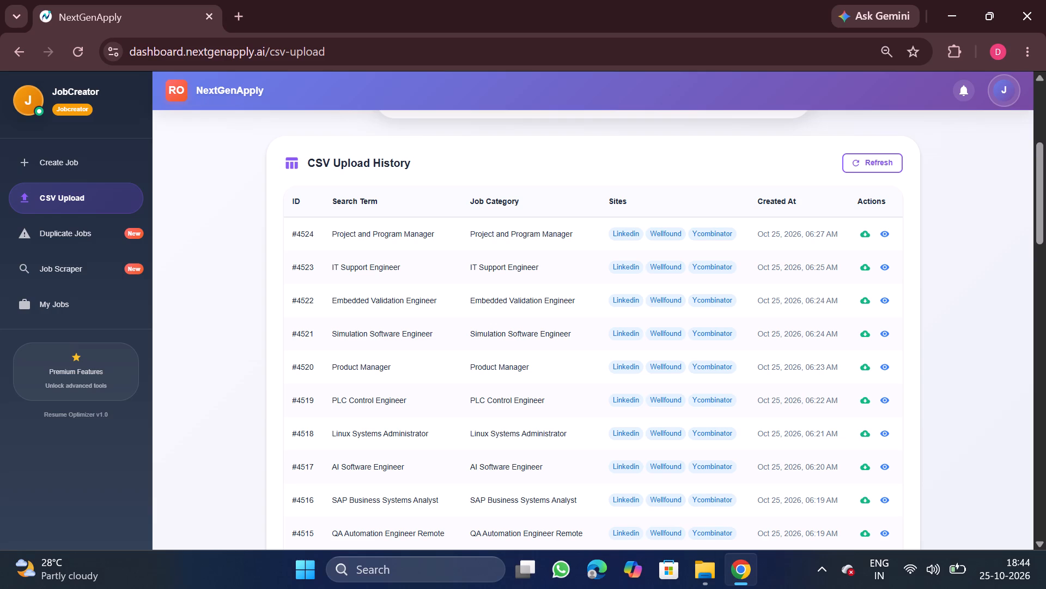
# Look through the My Jobs page, covering the job category cards and the job listings table.
pyautogui.click(94, 300)
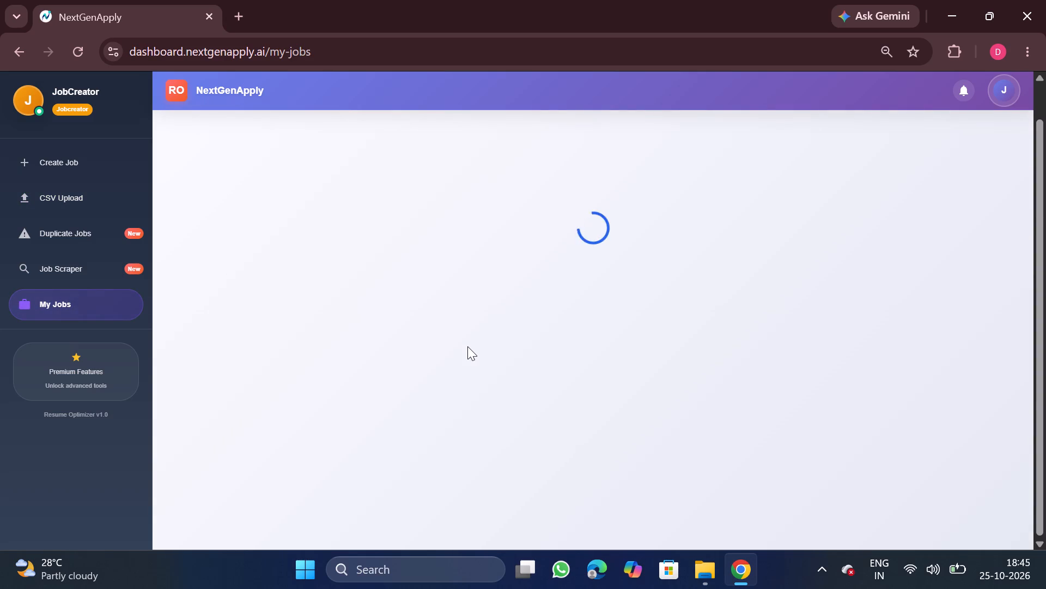
pyautogui.scroll(-2, 567, 393)
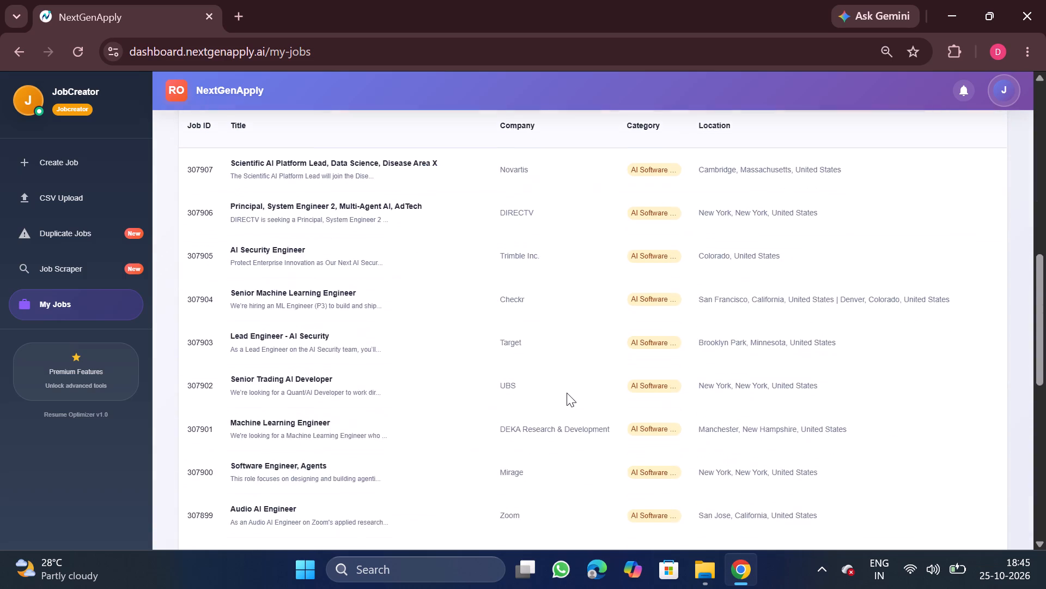
pyautogui.scroll(-2, 567, 393)
pyautogui.scroll(14, 567, 393)
pyautogui.scroll(-3, 527, 414)
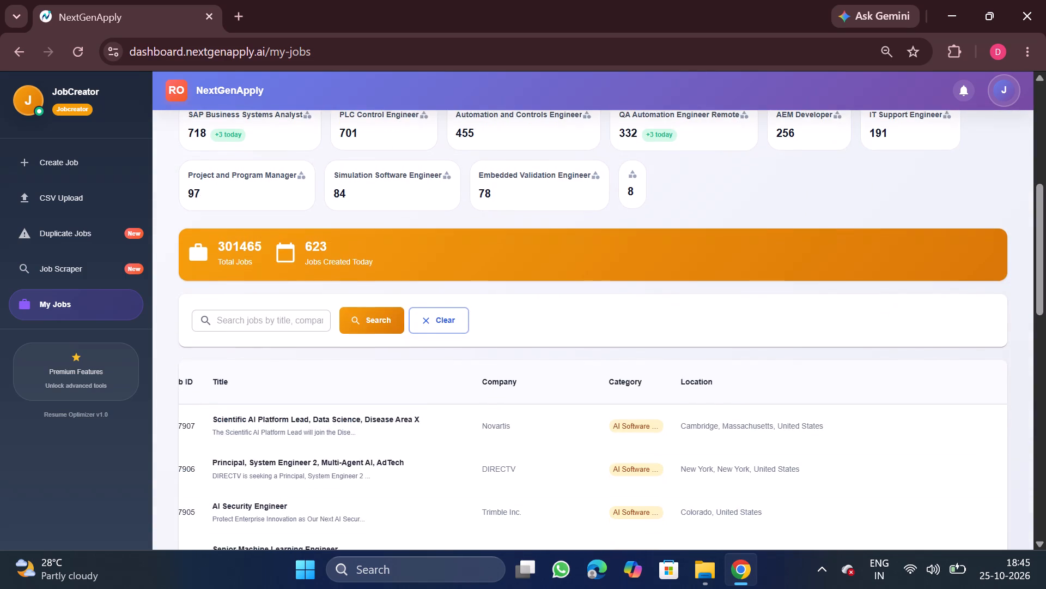
pyautogui.scroll(7, 527, 414)
# Download the processed CSV of the Linux Systems Administrator entry #4518 from the CSV upload history and open it in Excel.
pyautogui.click(87, 217)
pyautogui.click(98, 197)
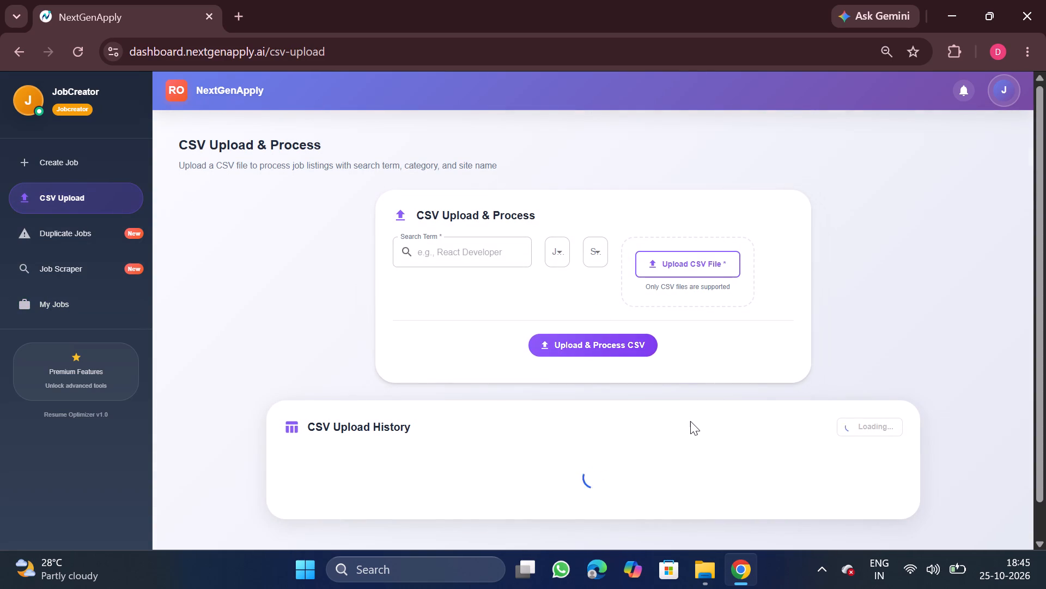
pyautogui.scroll(-2, 690, 422)
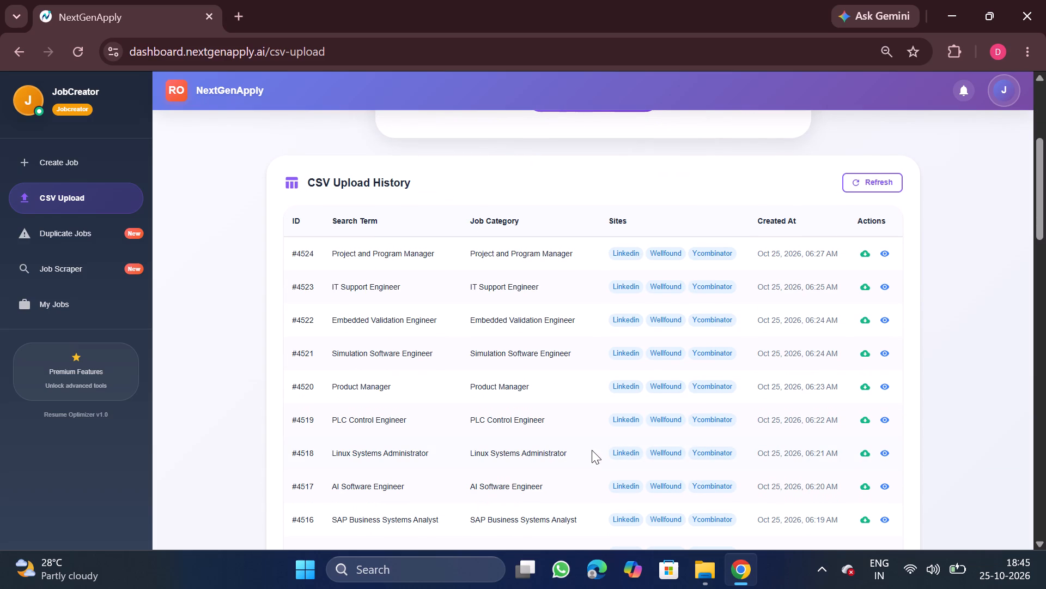
pyautogui.click(866, 450)
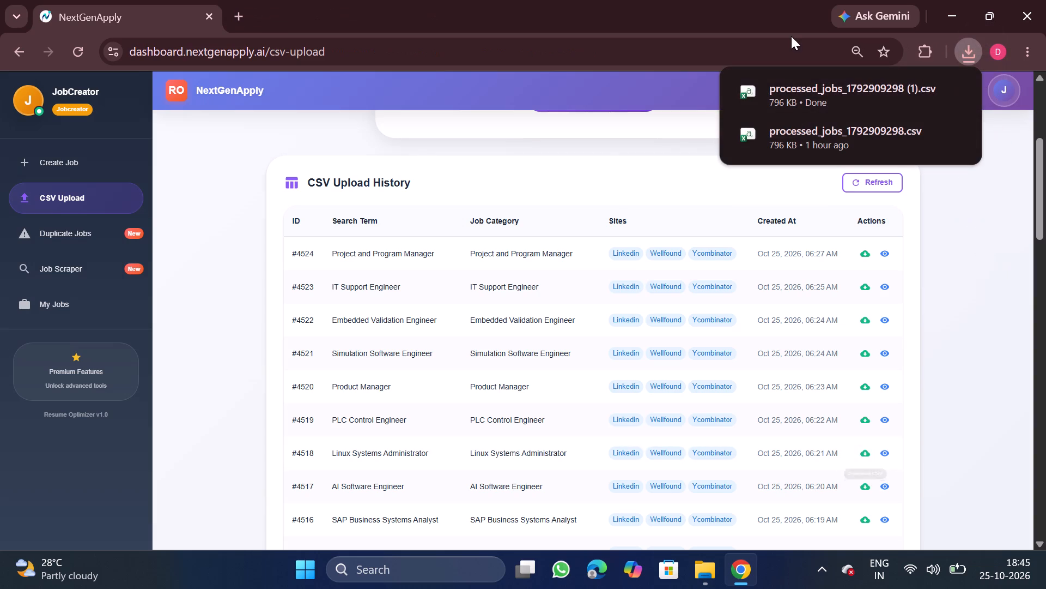
pyautogui.click(820, 85)
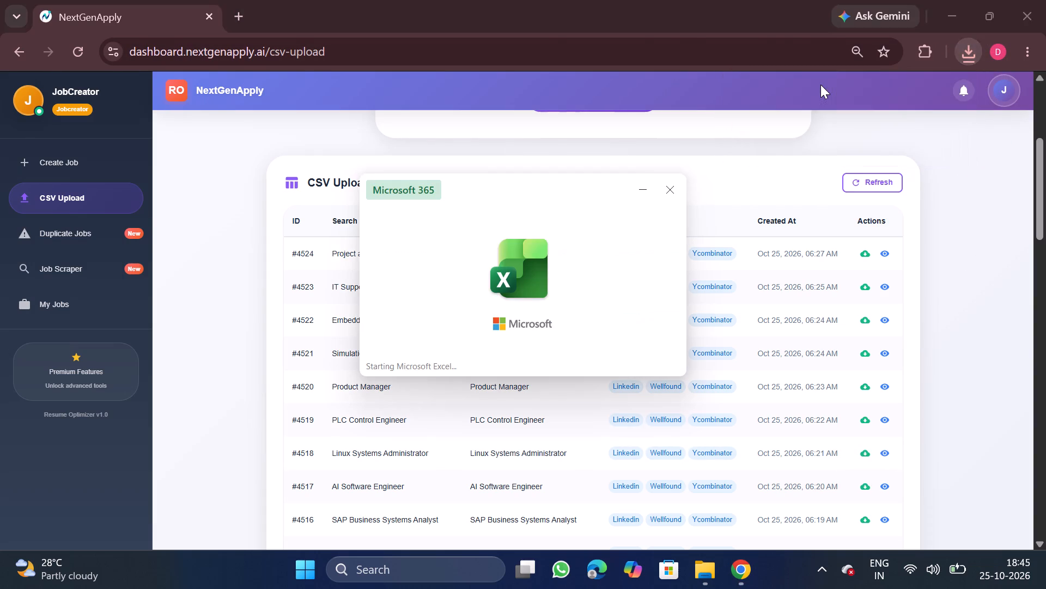
# Remove duplicate rows from the whole data range, comparing only the company column and treating the first row as headers.
pyautogui.click(256, 398)
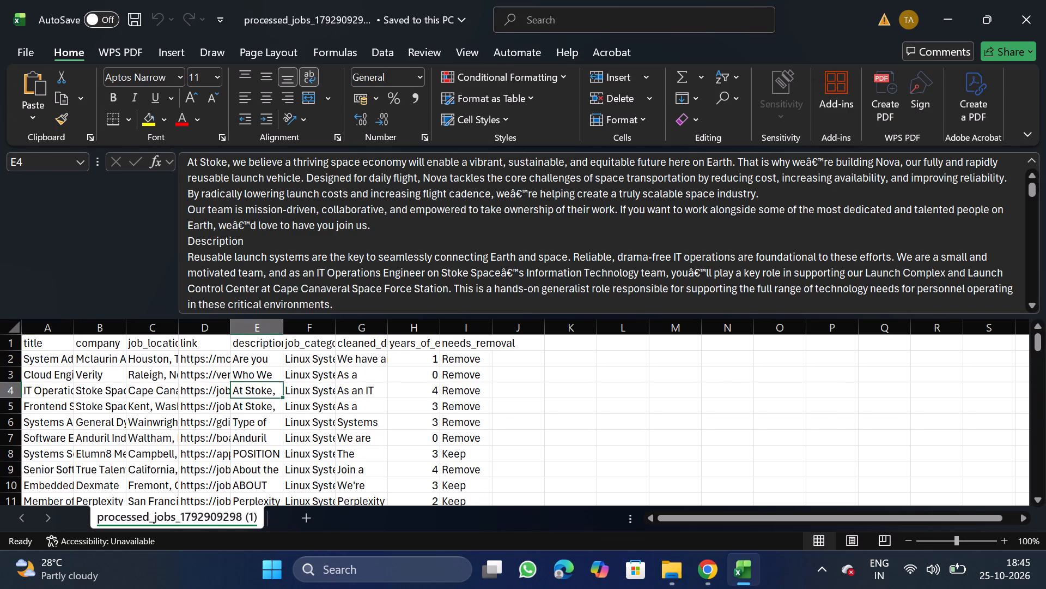
pyautogui.hotkey('ctrl', 'a')
pyautogui.click(382, 63)
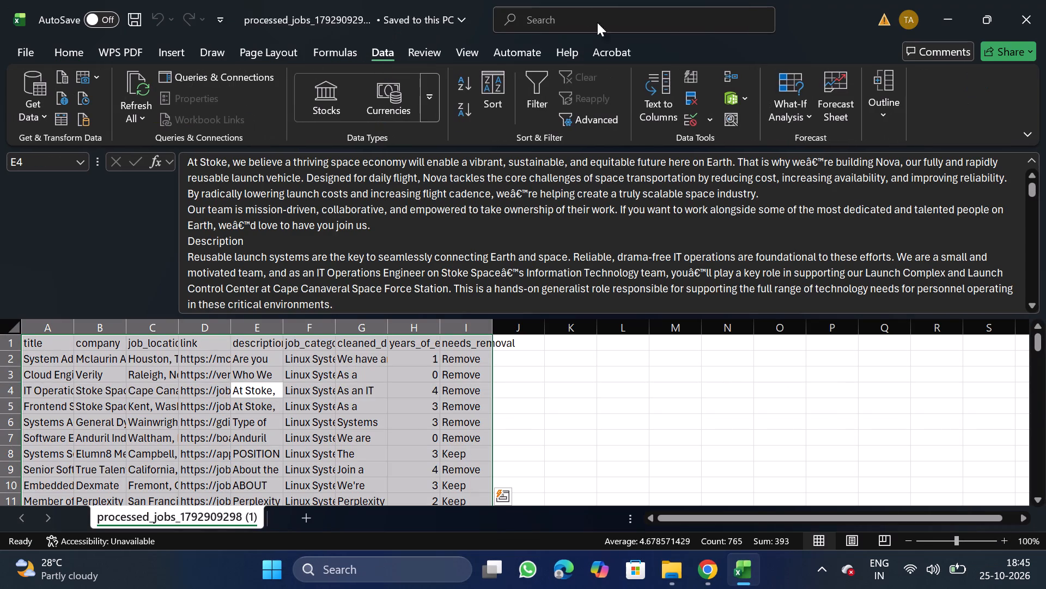
pyautogui.click(692, 97)
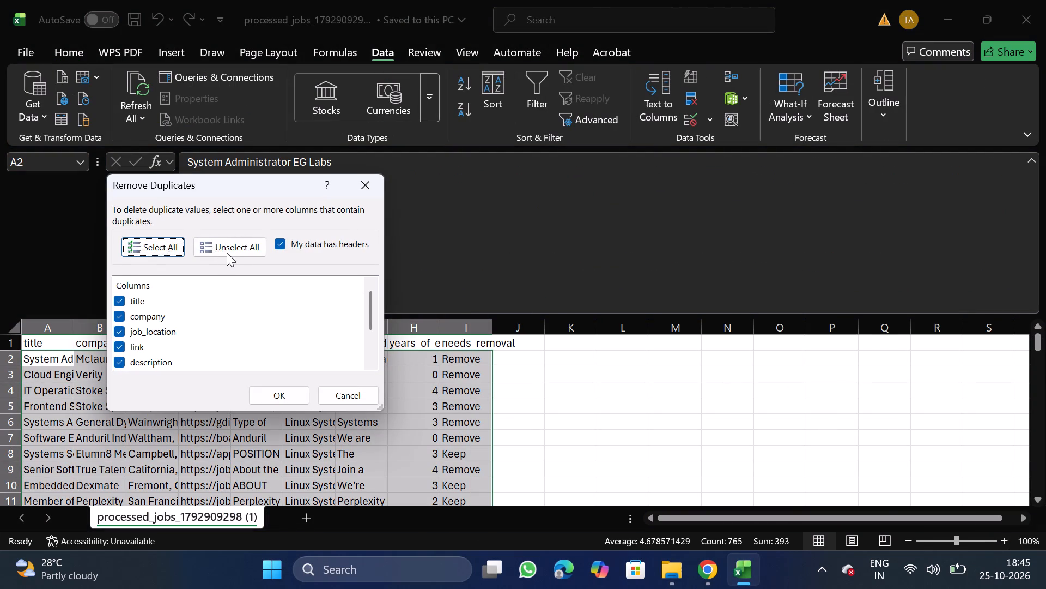
pyautogui.click(227, 253)
pyautogui.click(117, 315)
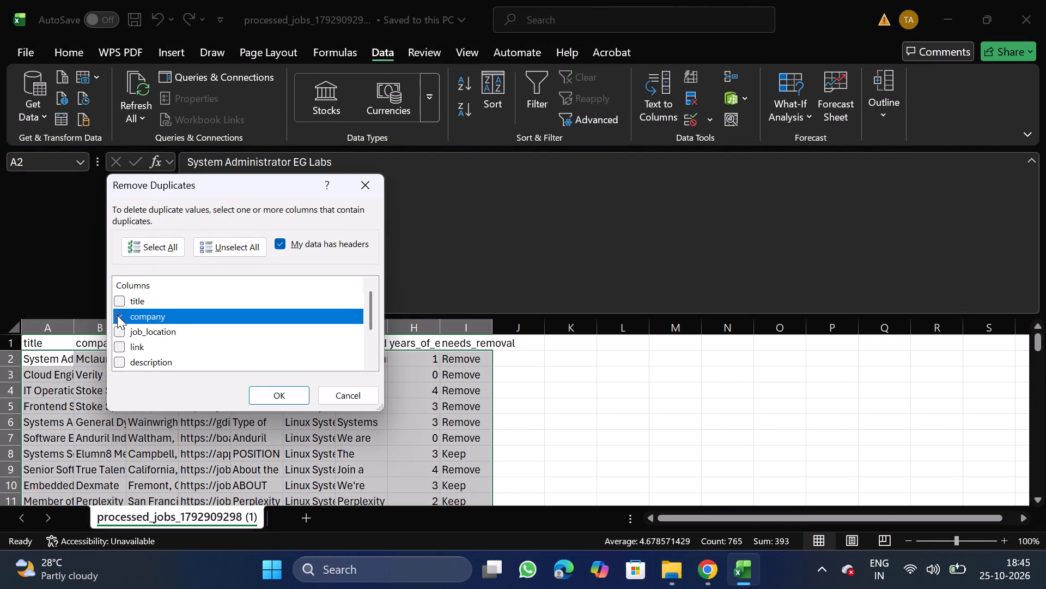
pyautogui.click(280, 399)
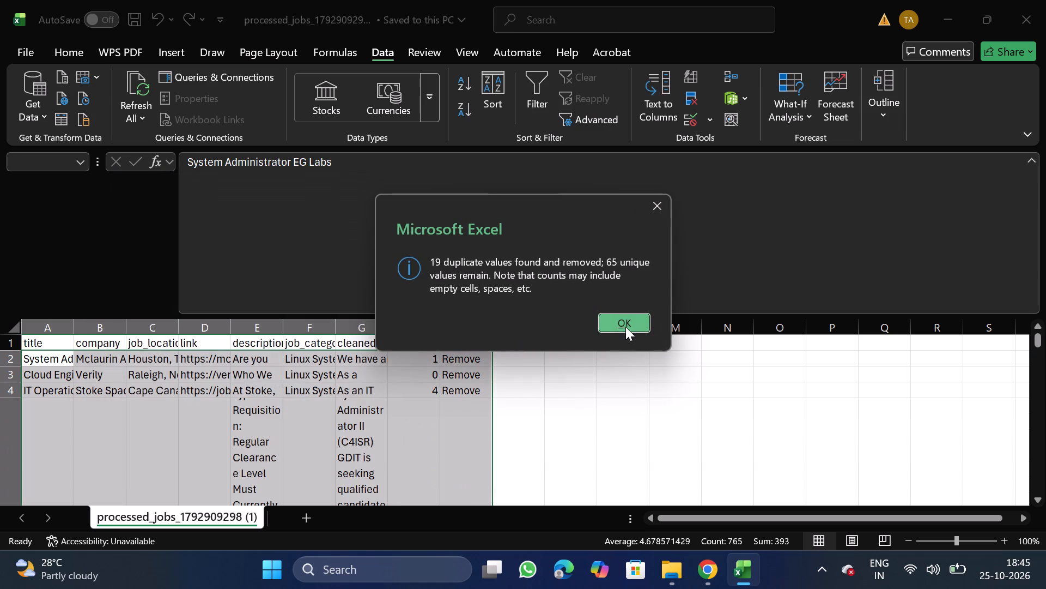
pyautogui.click(625, 327)
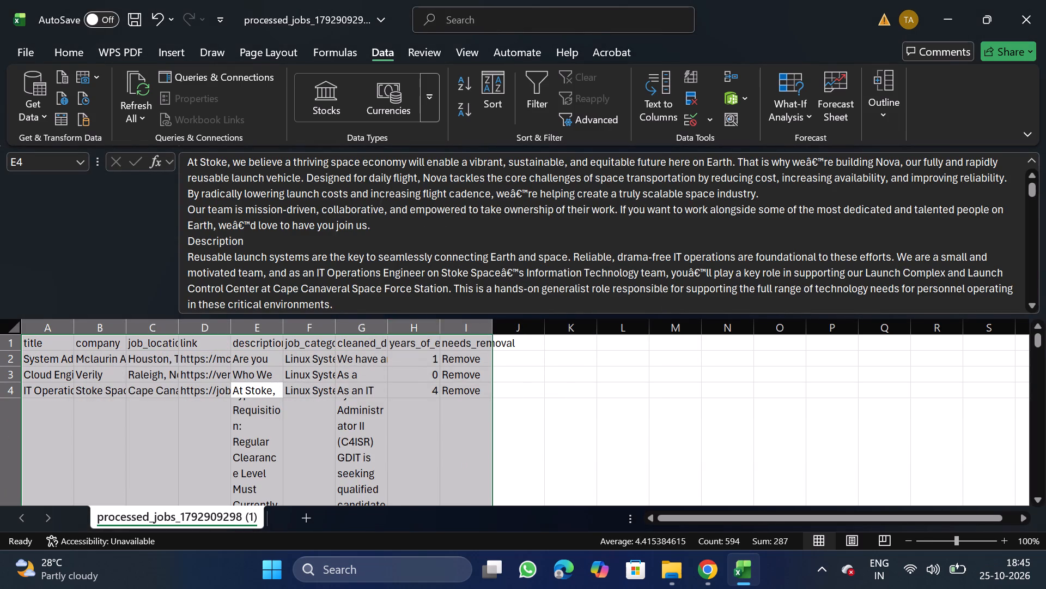
# Filter the needs_removal column to Remove, delete all the filtered data rows, and turn the filter off.
pyautogui.click(458, 345)
pyautogui.click(539, 101)
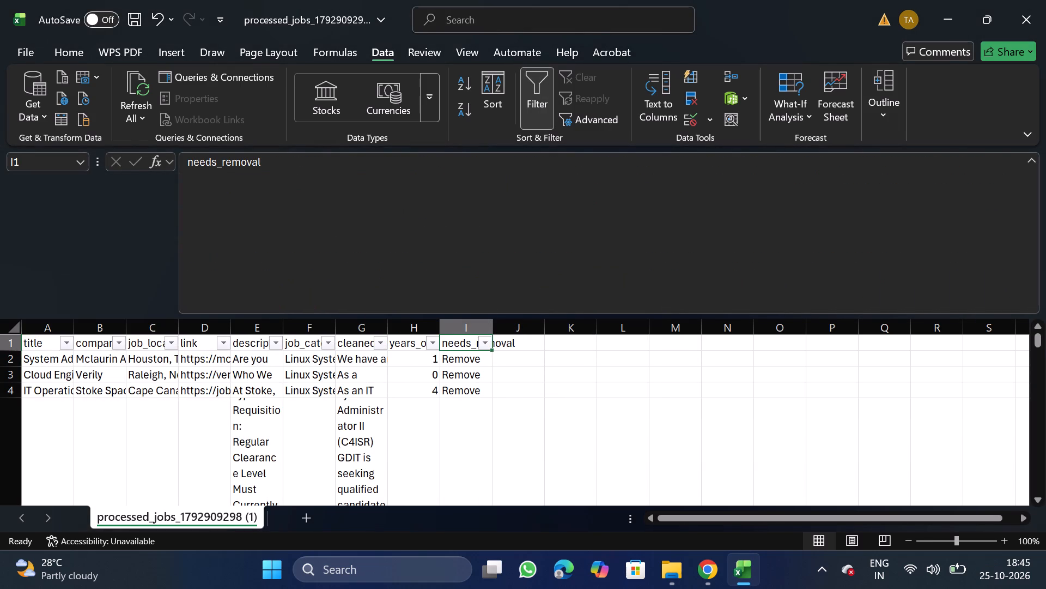
pyautogui.click(487, 343)
pyautogui.click(315, 388)
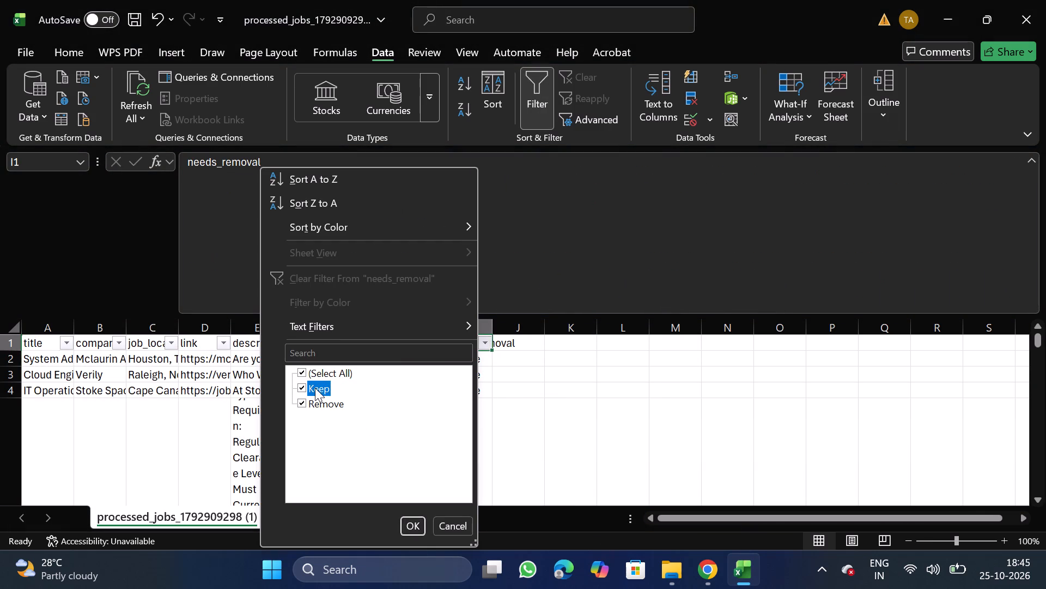
pyautogui.click(422, 530)
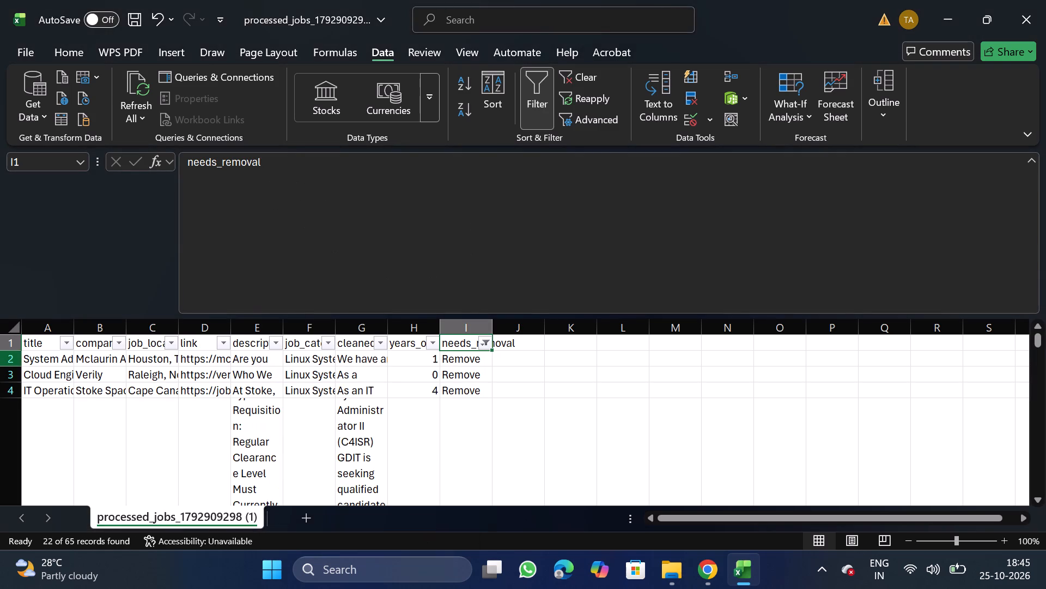
pyautogui.click(2, 361)
pyautogui.hotkey('ctrl', 'shift', 'Down')
pyautogui.rightClick(89, 404)
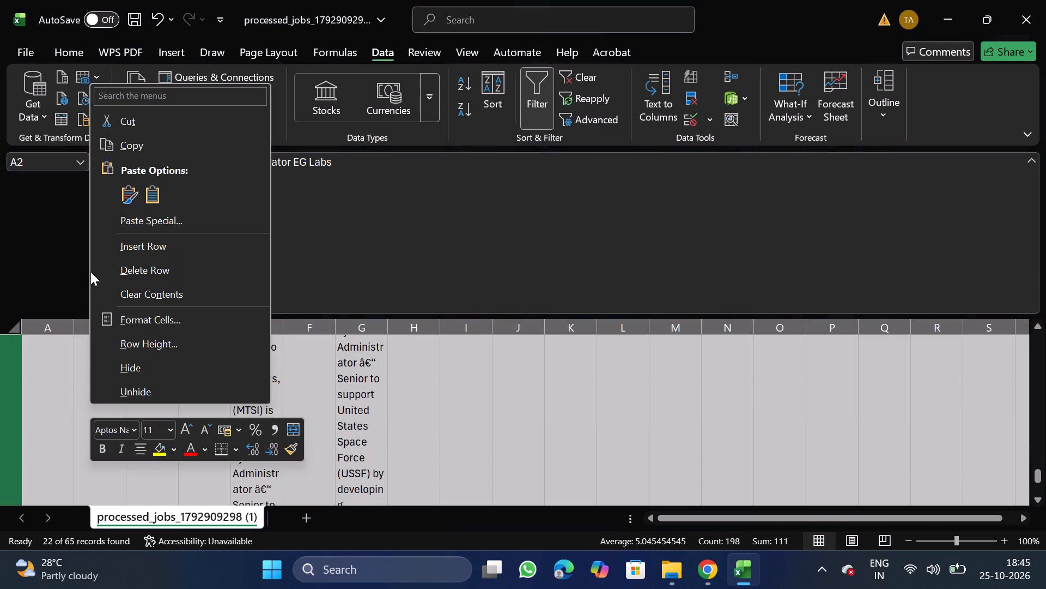
pyautogui.click(139, 267)
pyautogui.click(534, 110)
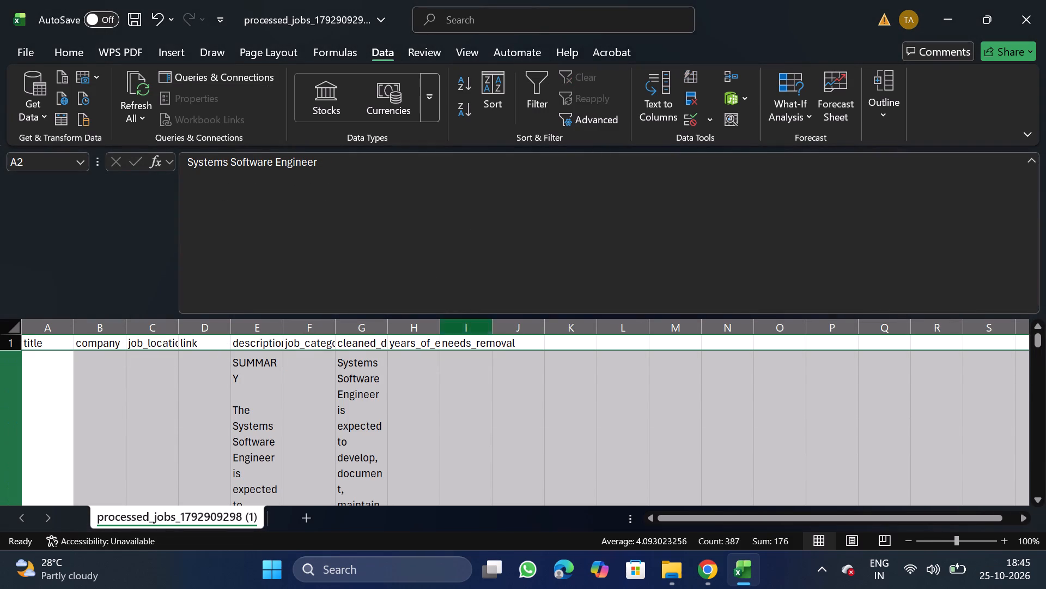
# Filter years_of_experience to 8, 10 and 15, delete all the filtered data rows, and turn the filter off.
pyautogui.click(422, 345)
pyautogui.click(540, 103)
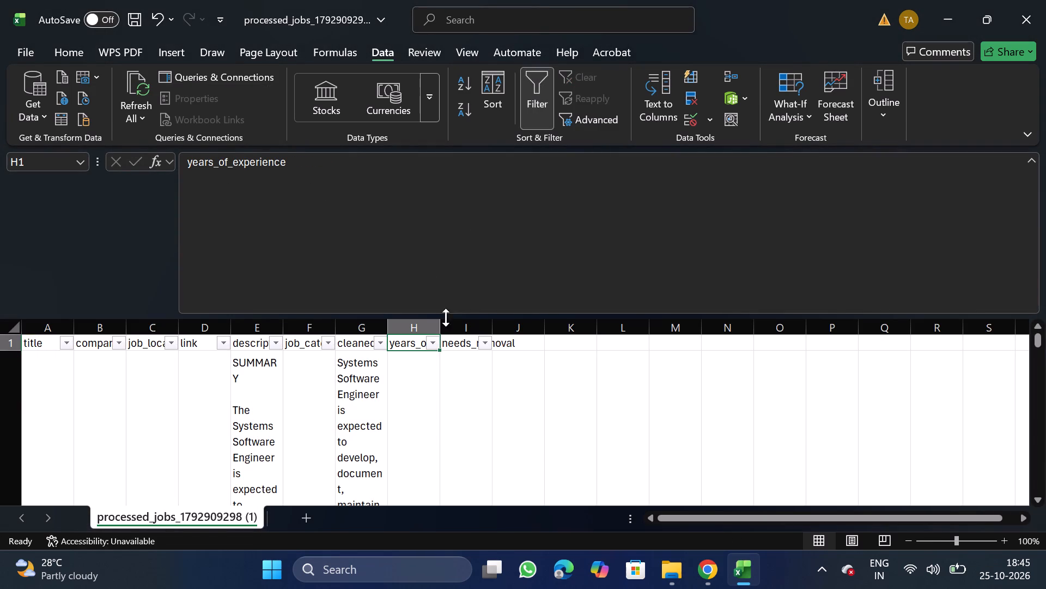
pyautogui.click(435, 346)
pyautogui.click(287, 369)
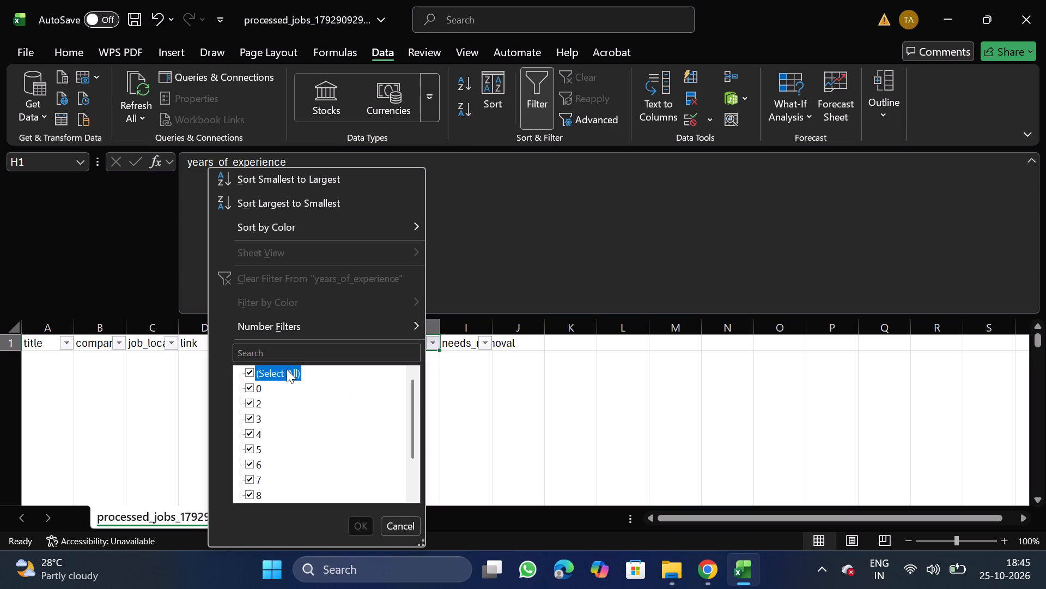
pyautogui.click(248, 496)
pyautogui.scroll(-1, 248, 496)
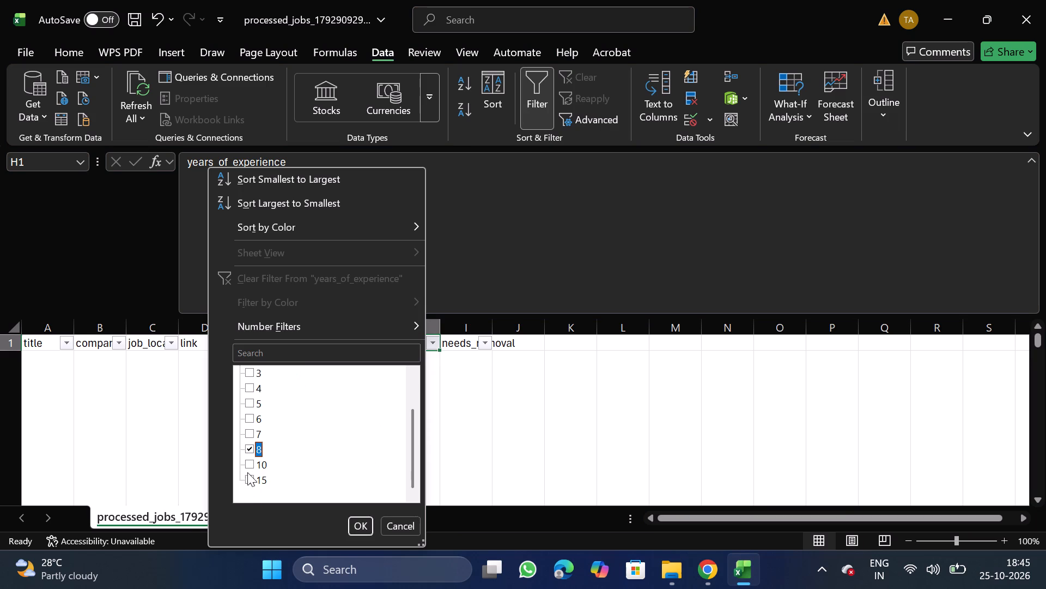
pyautogui.click(252, 466)
pyautogui.click(252, 479)
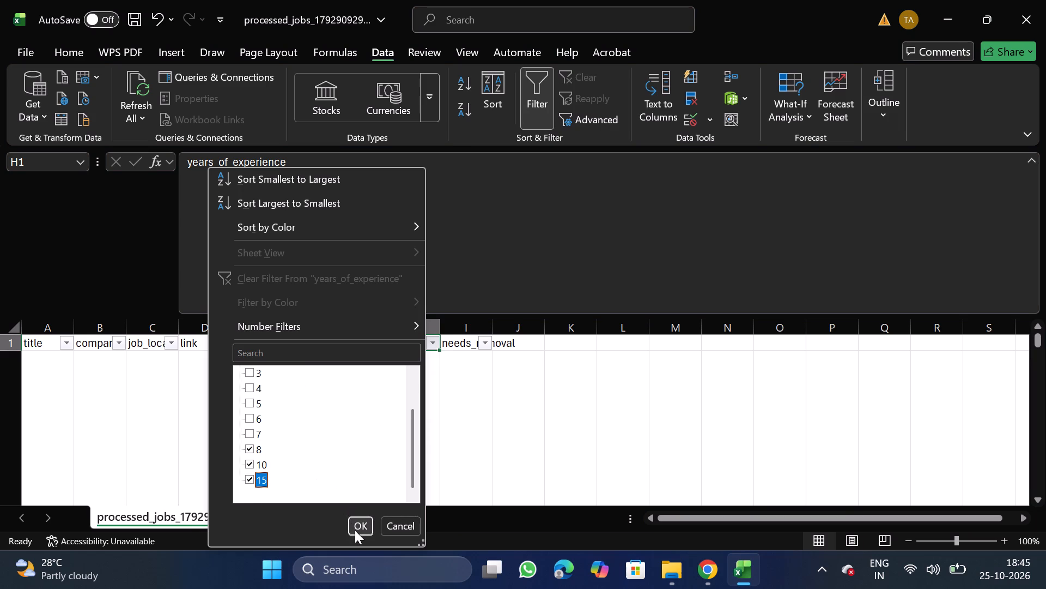
pyautogui.click(355, 530)
pyautogui.click(2, 381)
pyautogui.hotkey('ctrl', 'shift', 'Down')
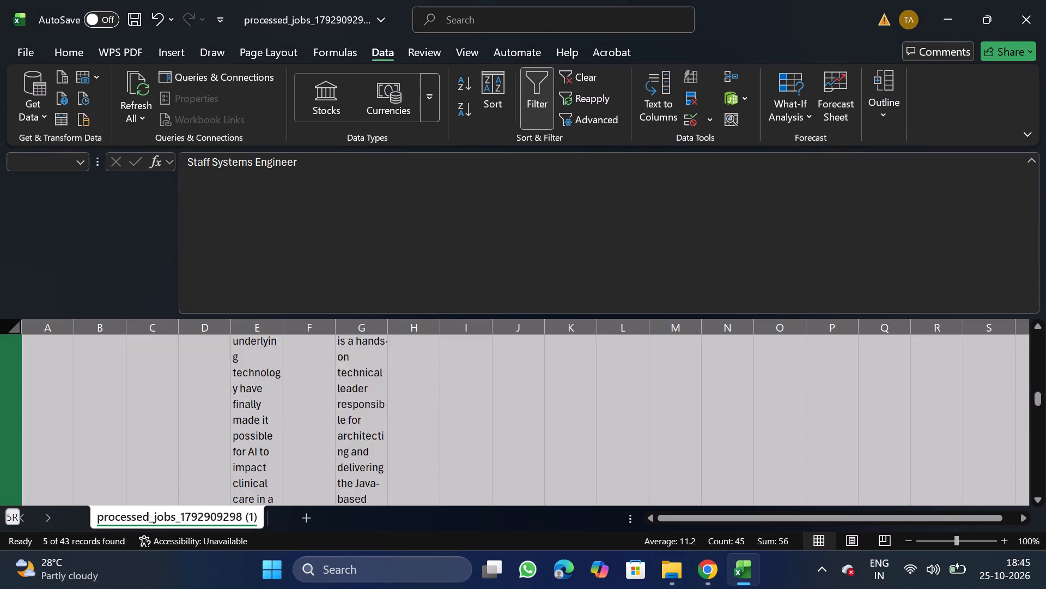
pyautogui.rightClick(99, 438)
pyautogui.click(161, 302)
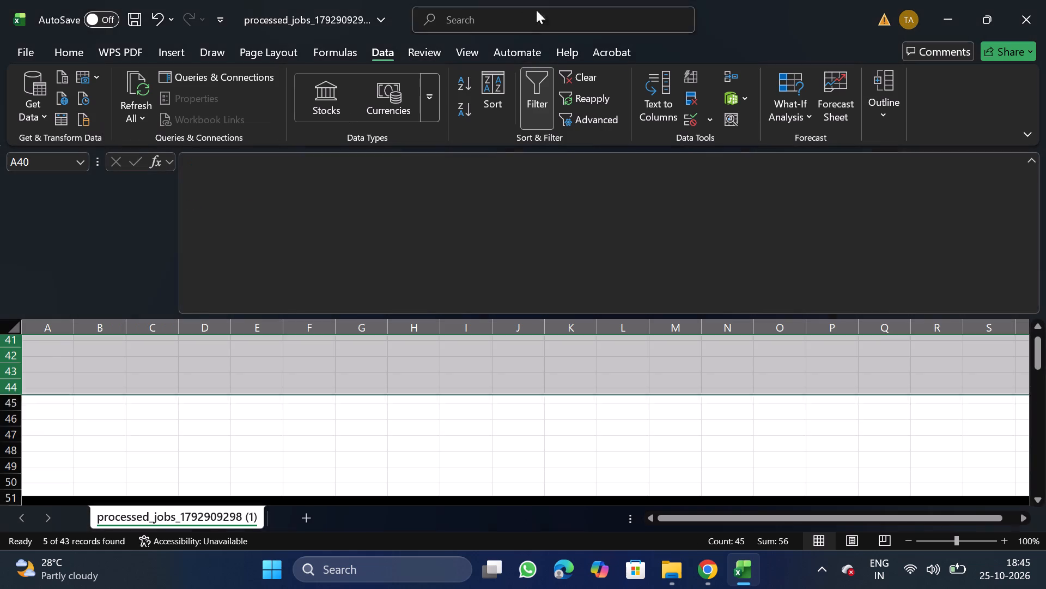
pyautogui.click(542, 108)
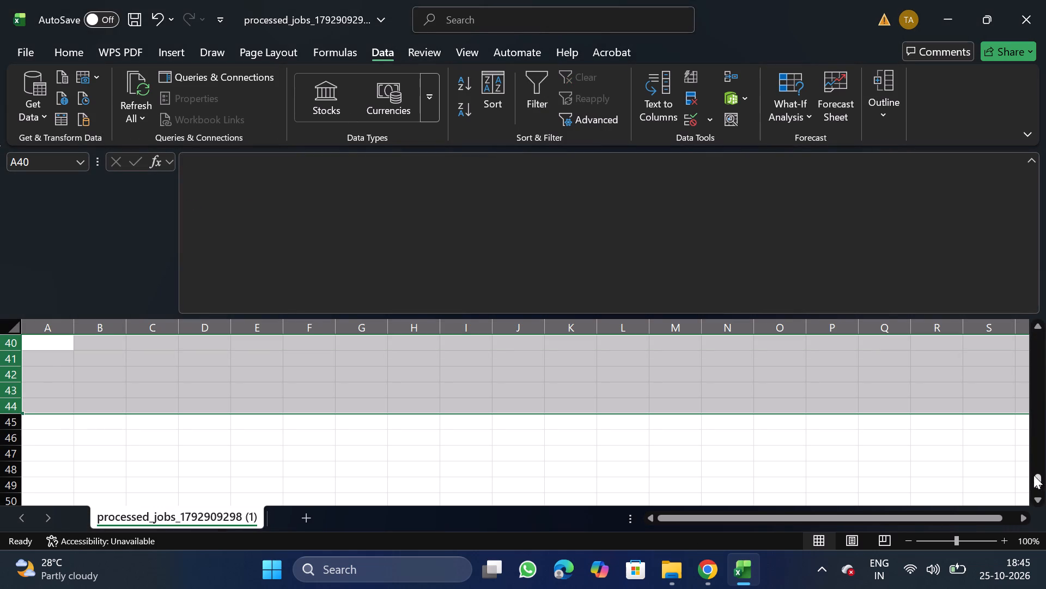
# Filter the entire years_of_experience column to (Blanks), delete the blank rows below the data, and turn the filter off.
pyautogui.moveTo(1035, 481); pyautogui.dragTo(1041, 255)
pyautogui.click(404, 319)
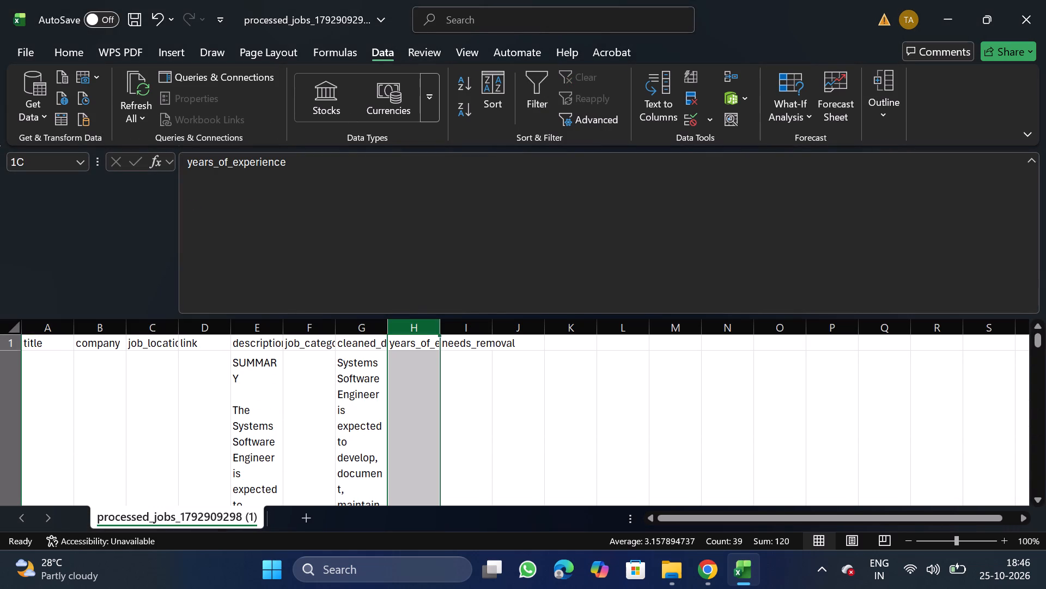
pyautogui.click(538, 83)
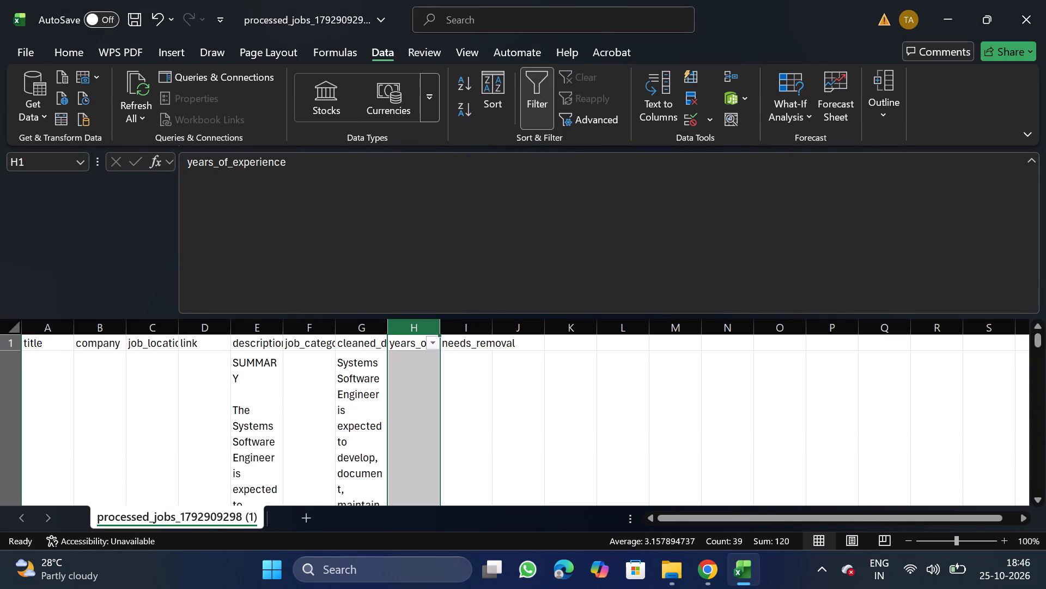
pyautogui.click(431, 344)
pyautogui.click(282, 380)
pyautogui.scroll(-1, 270, 466)
pyautogui.click(259, 482)
pyautogui.click(361, 534)
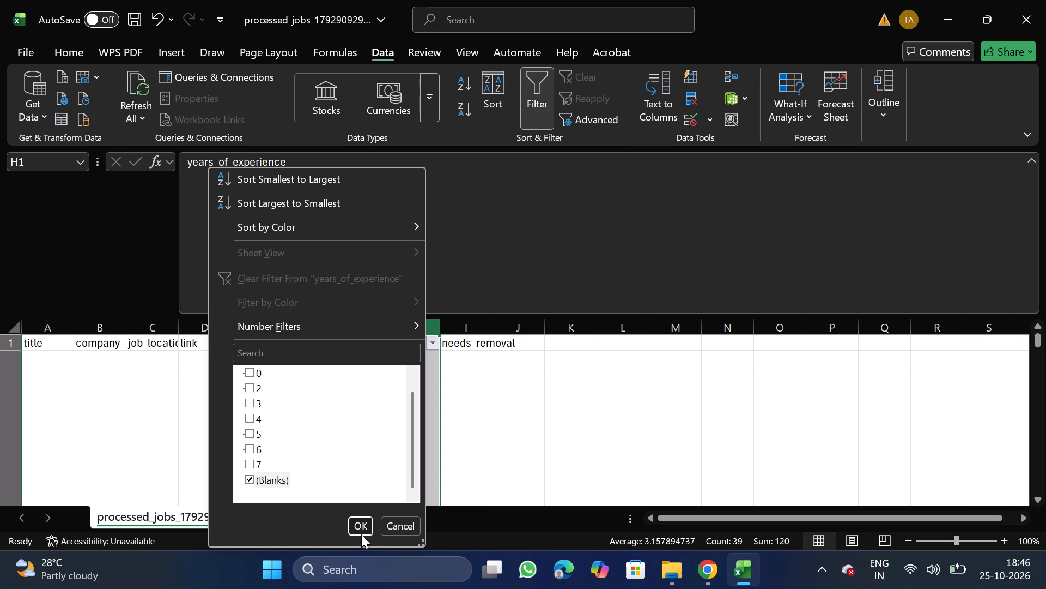
pyautogui.click(1, 359)
pyautogui.hotkey('ctrl', 'shift', 'Down')
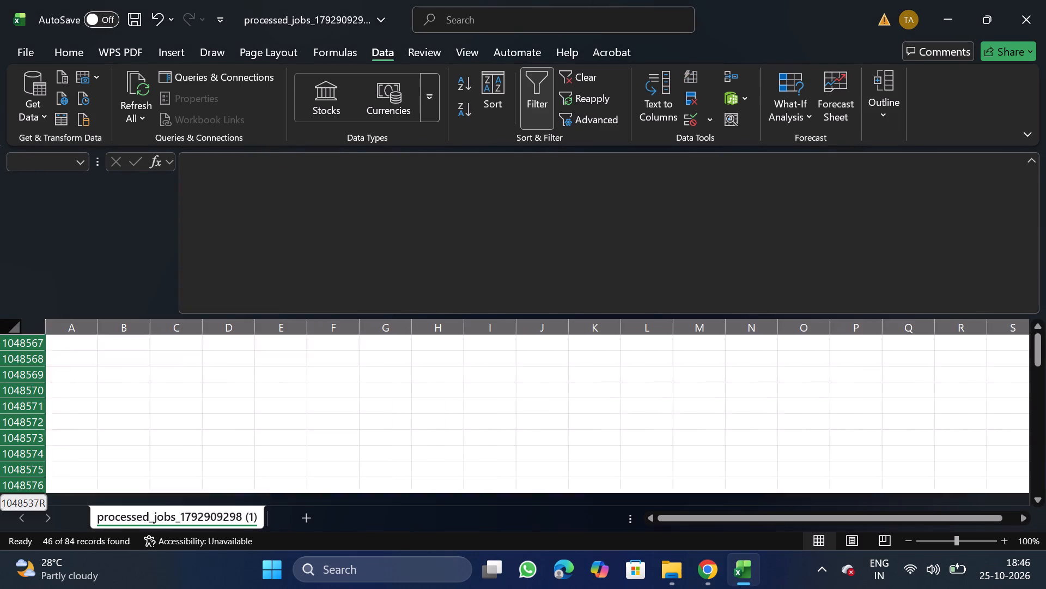
pyautogui.rightClick(126, 408)
pyautogui.click(204, 262)
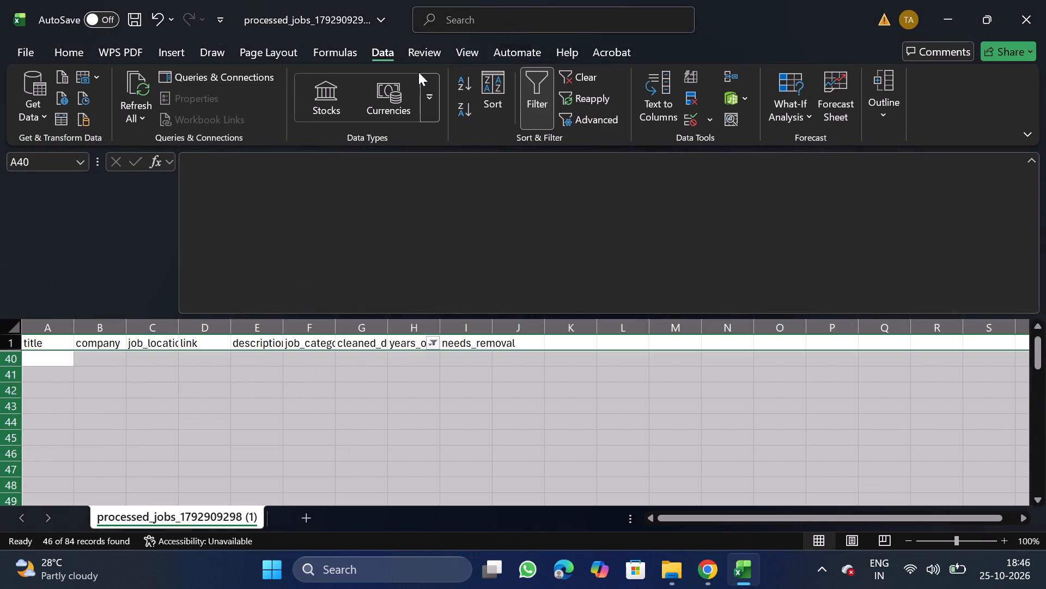
pyautogui.click(529, 94)
# Delete the entire needs_removal column from the sheet.
pyautogui.click(461, 327)
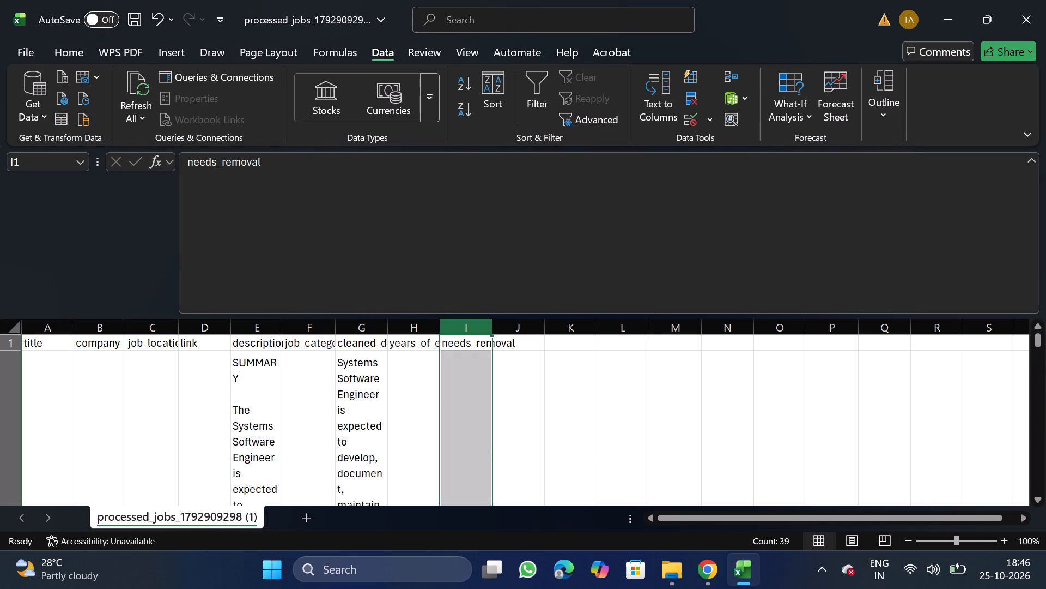
pyautogui.rightClick(475, 387)
pyautogui.click(537, 244)
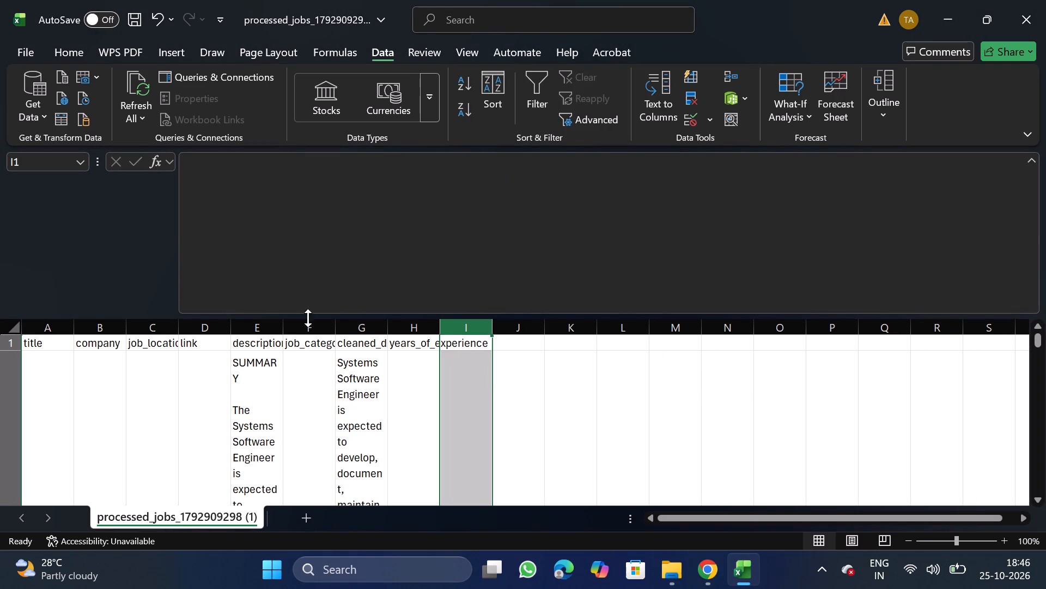
# Turn off text wrapping for the four columns from description through years_of_experience.
pyautogui.click(265, 328)
pyautogui.hotkey('shift', 'Right')
pyautogui.hotkey('shift', 'Right')
pyautogui.hotkey('shift', 'Right')
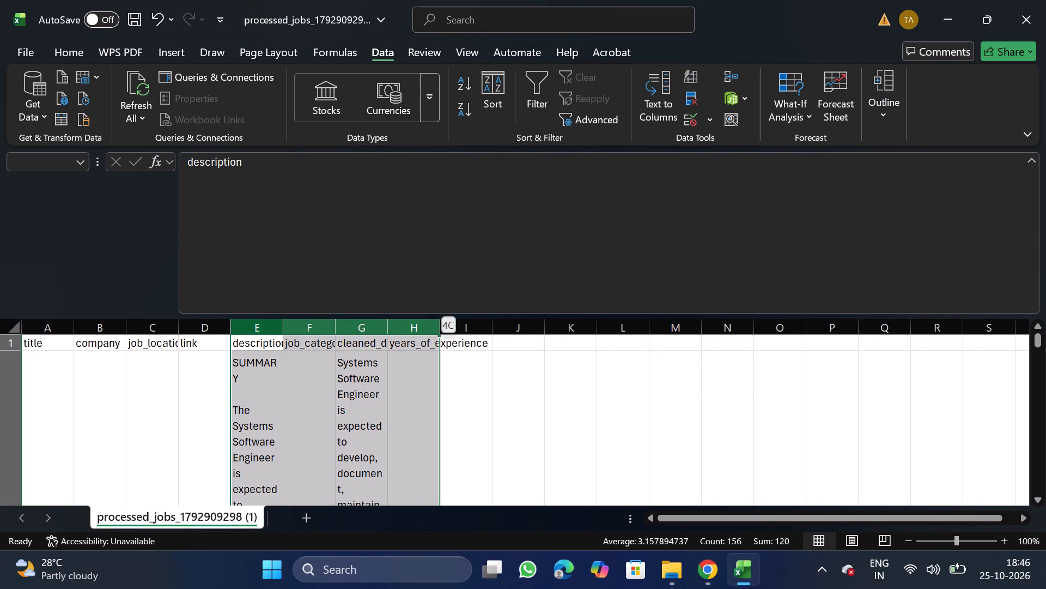
pyautogui.click(84, 58)
pyautogui.click(339, 138)
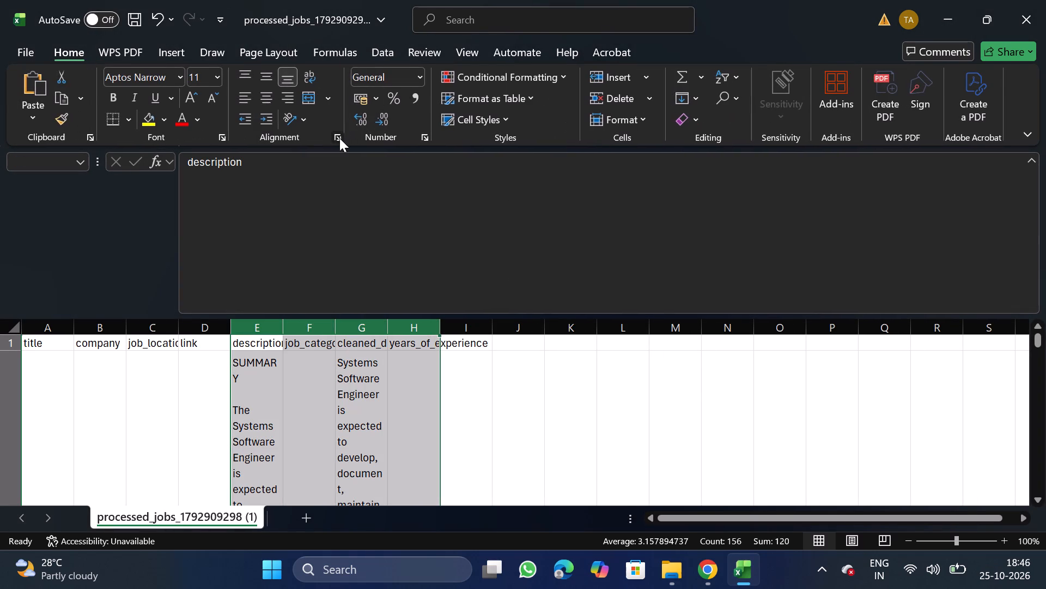
pyautogui.doubleClick(101, 262)
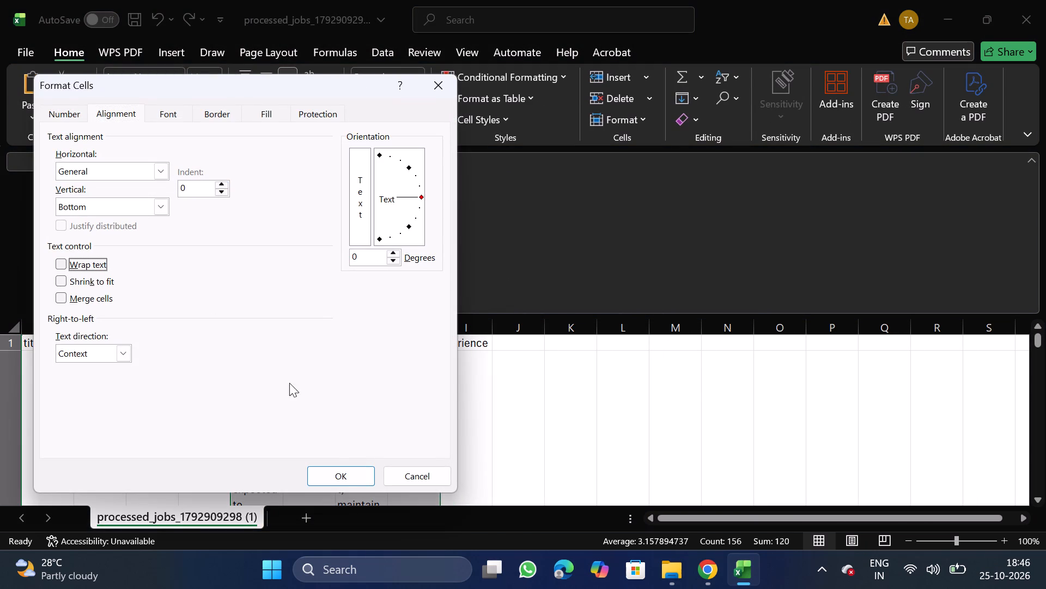
pyautogui.click(339, 470)
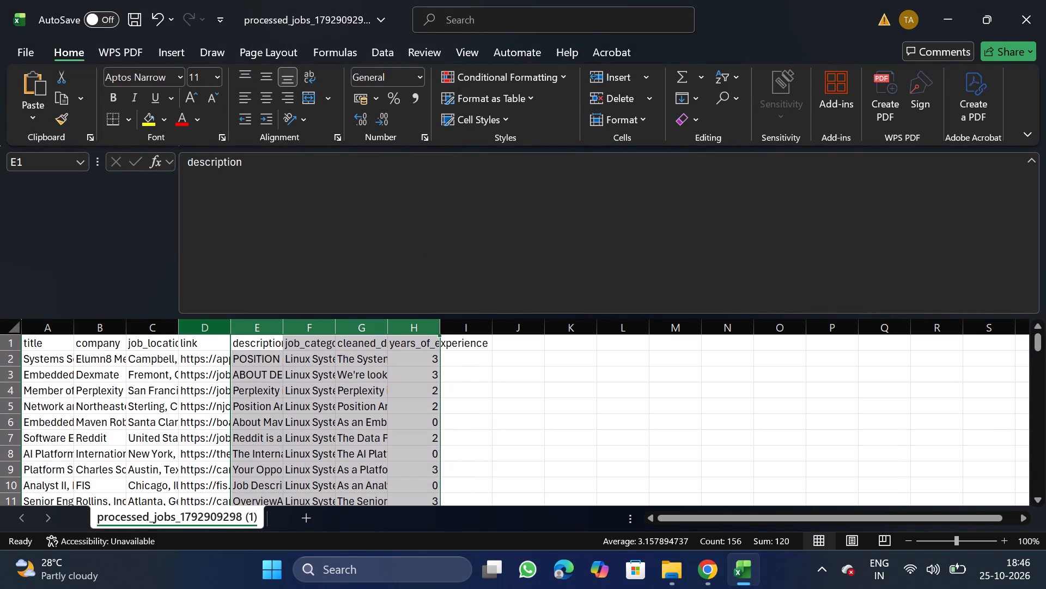
# Move the job_category column in front of the title column so it is the first column.
pyautogui.click(307, 325)
pyautogui.hotkey('ctrl', 'x')
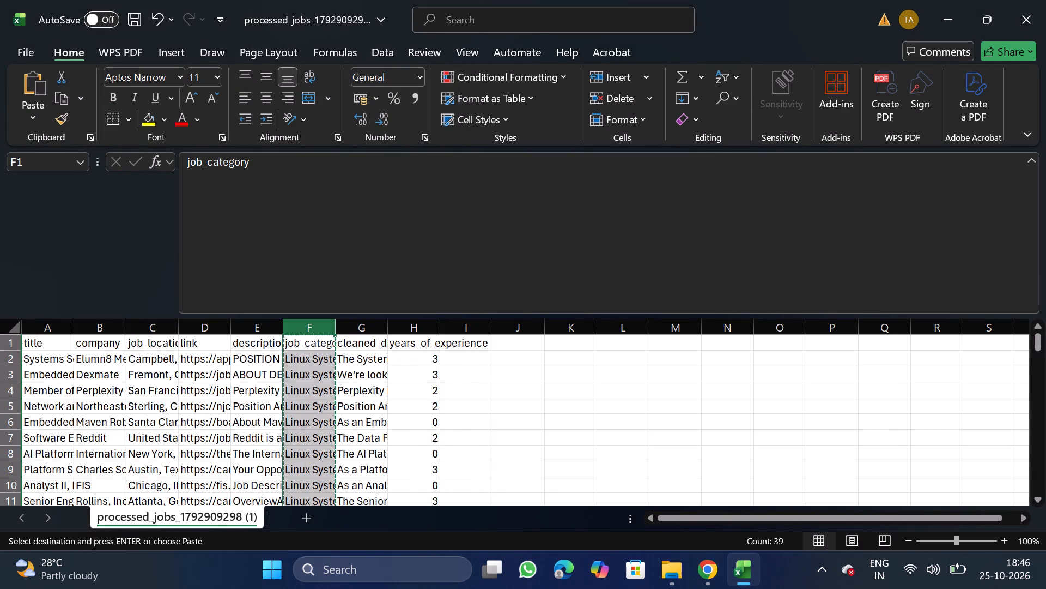
pyautogui.click(52, 326)
pyautogui.rightClick(50, 393)
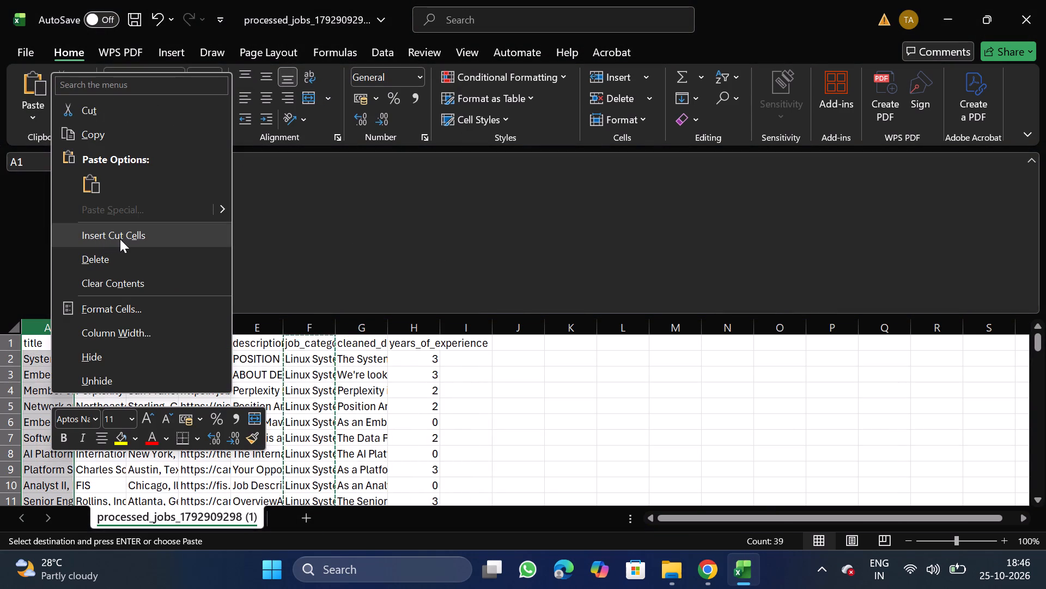
pyautogui.click(120, 239)
# Move the link column to the end of the data, after years_of_experience.
pyautogui.click(264, 332)
pyautogui.hotkey('ctrl', 'x')
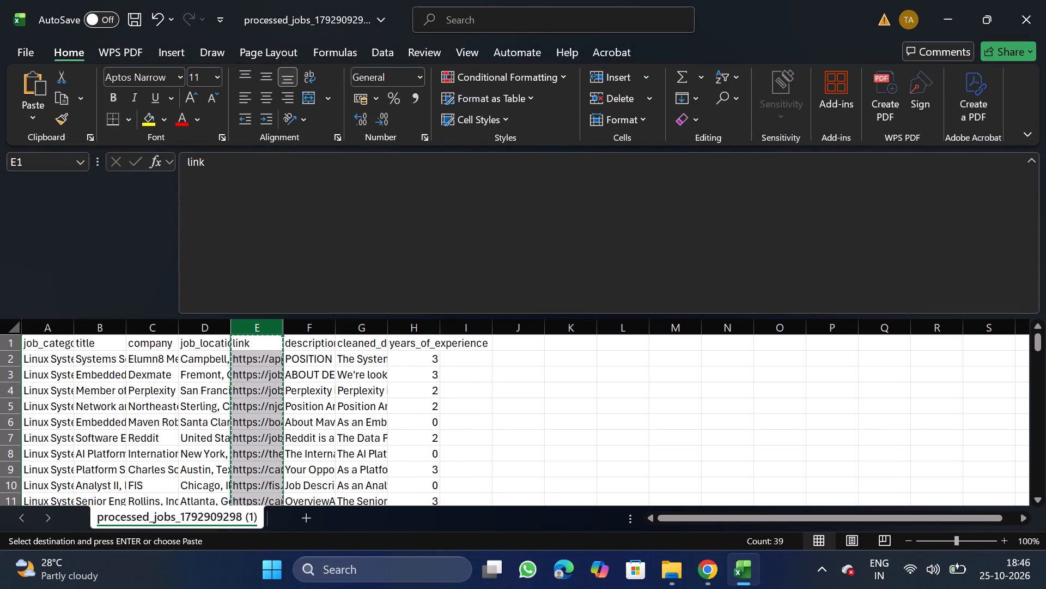
pyautogui.moveTo(475, 323); pyautogui.dragTo(463, 394)
pyautogui.rightClick(463, 394)
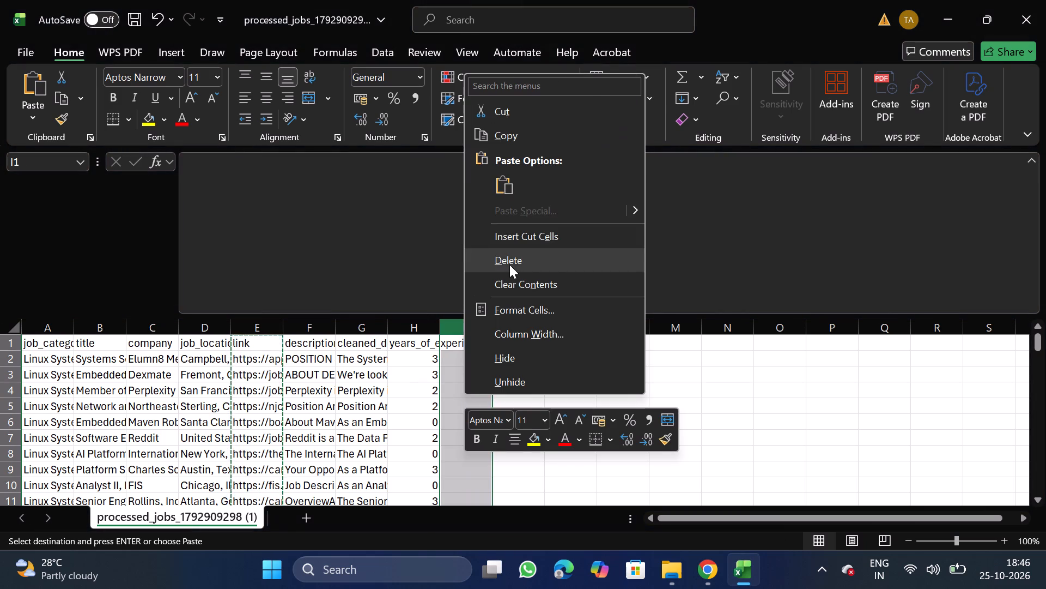
pyautogui.click(549, 238)
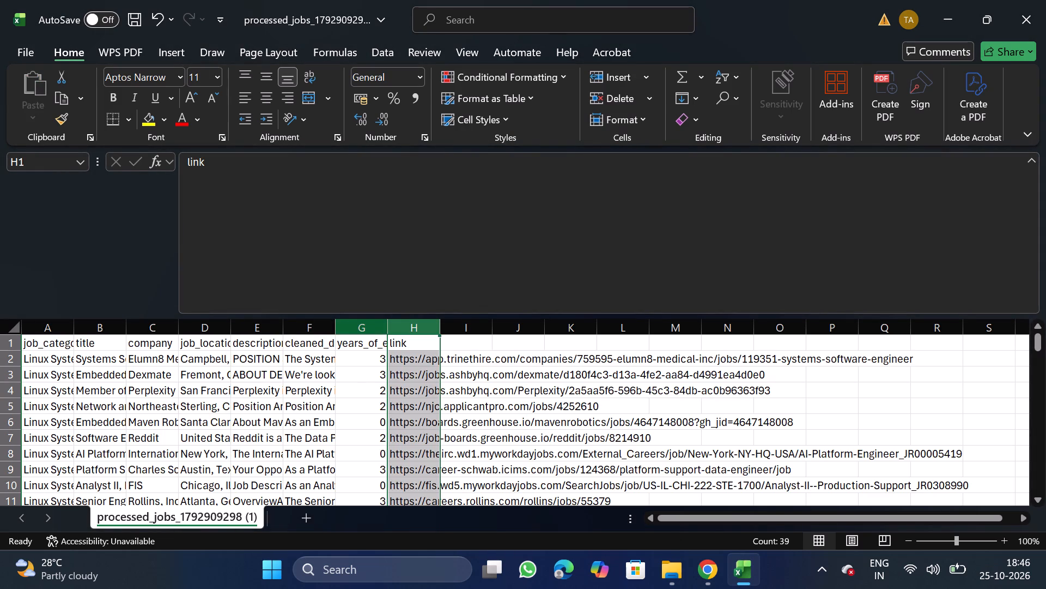
# Move the years_of_experience column between job_location and description.
pyautogui.click(361, 326)
pyautogui.hotkey('ctrl', 'x')
pyautogui.moveTo(265, 326); pyautogui.dragTo(254, 370)
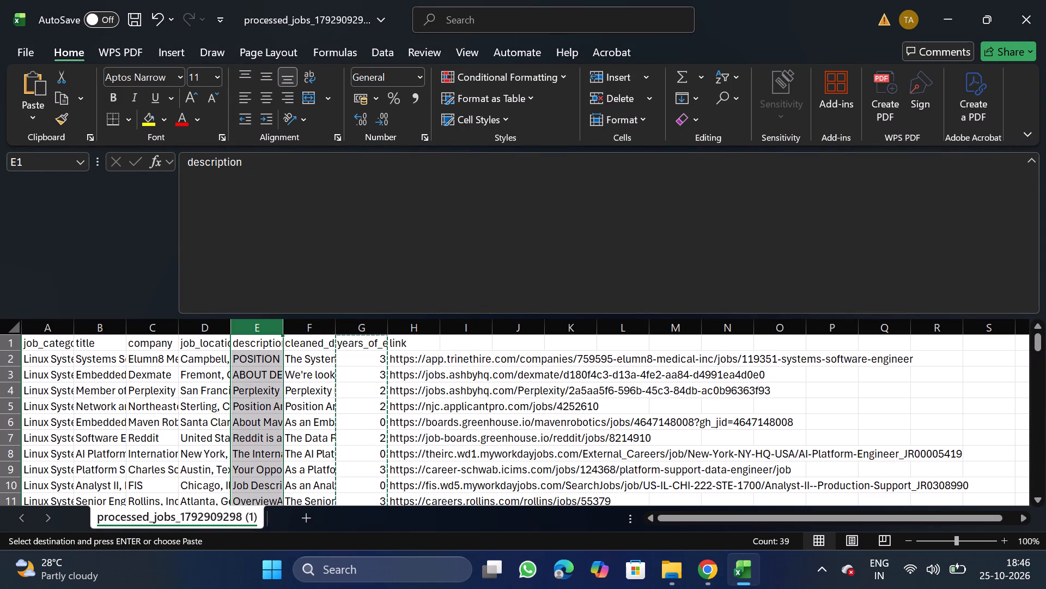
pyautogui.rightClick(254, 370)
pyautogui.click(332, 214)
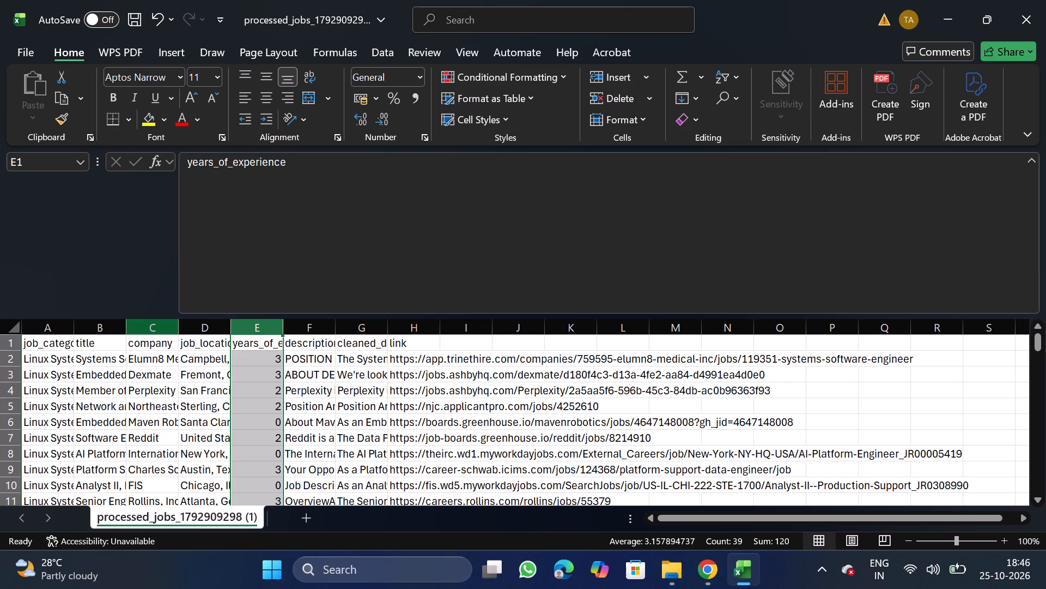
# Rename the cleaned_description header in G1 as description, reusing the header text copied from F1.
pyautogui.click(318, 344)
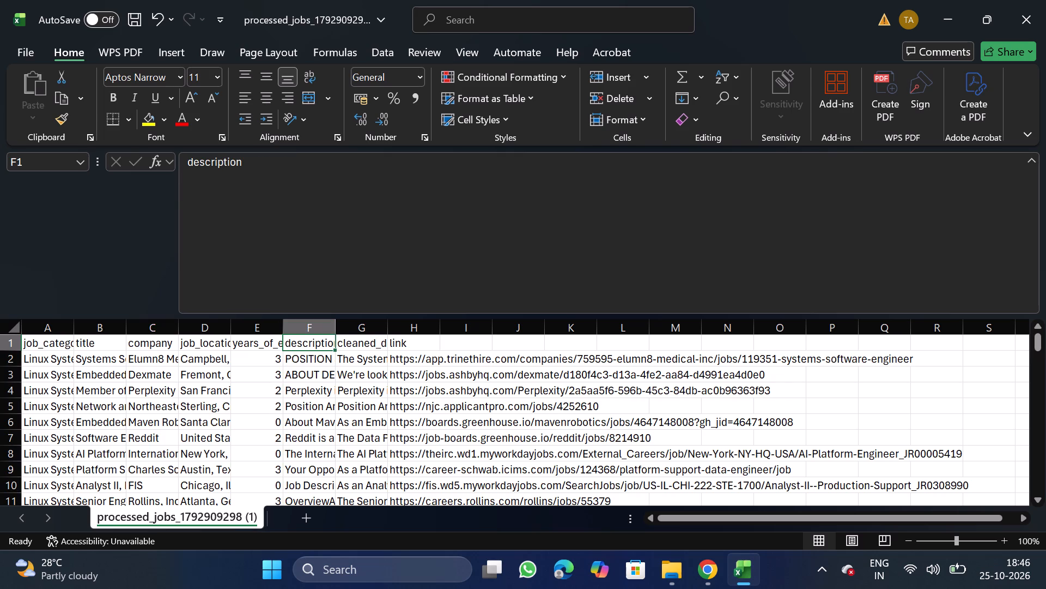
pyautogui.moveTo(187, 160); pyautogui.dragTo(257, 167)
pyautogui.hotkey('ctrl', 'c')
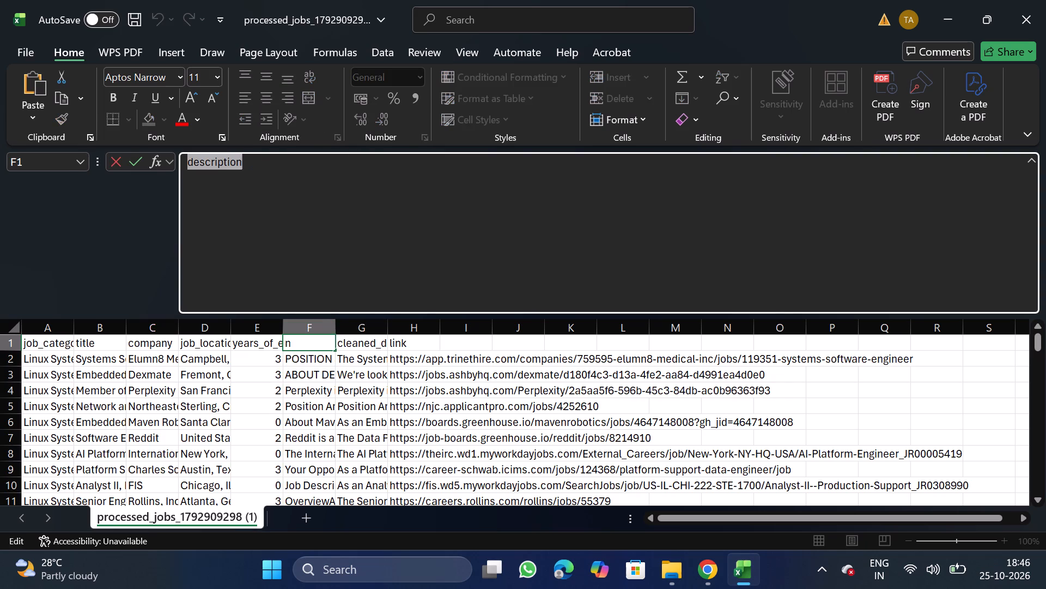
pyautogui.click(358, 340)
pyautogui.click(458, 271)
pyautogui.press('=')
pyautogui.press('BackSpace')
pyautogui.press('BackSpace')
pyautogui.press('BackSpace')
pyautogui.press('BackSpace')
pyautogui.press('BackSpace')
pyautogui.press('BackSpace')
pyautogui.press('BackSpace')
pyautogui.press('BackSpace')
pyautogui.press('BackSpace')
pyautogui.press('BackSpace')
pyautogui.press('BackSpace')
pyautogui.press('BackSpace')
pyautogui.press('BackSpace')
pyautogui.press('BackSpace')
pyautogui.press('BackSpace')
pyautogui.press('BackSpace')
pyautogui.press('BackSpace')
pyautogui.press('BackSpace')
pyautogui.press('BackSpace')
pyautogui.press('BackSpace')
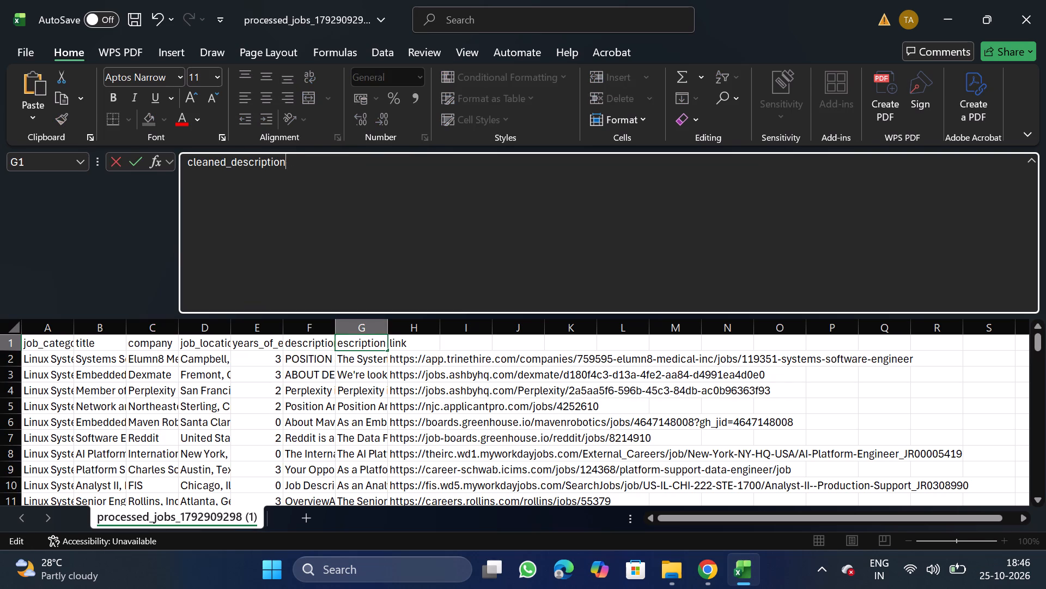
pyautogui.hotkey('ctrl', 'v')
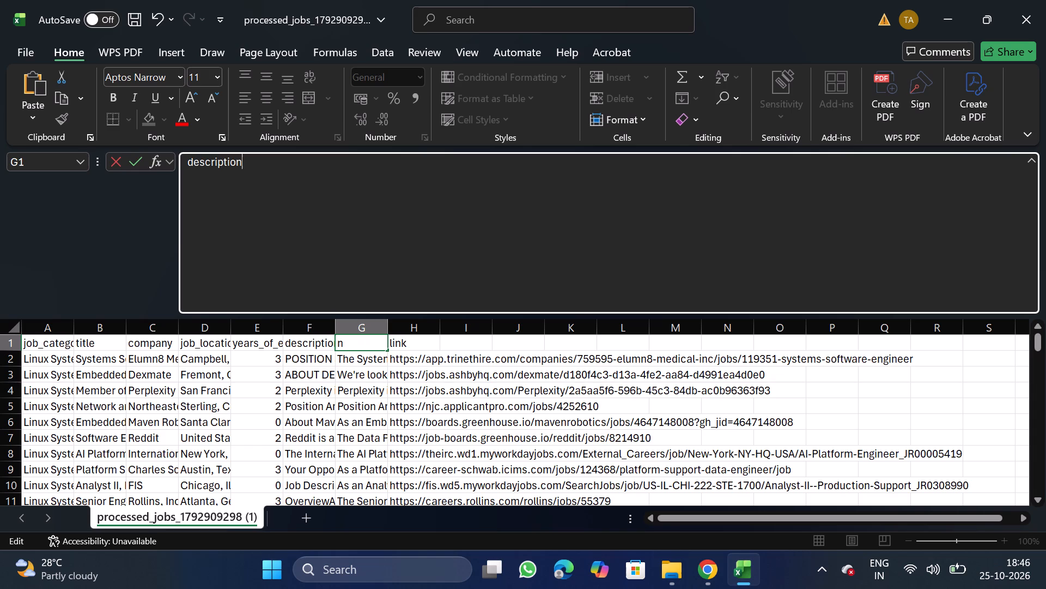
# Replace the F1 header with original_description, copying the name from the bulk CSV upload requirements on the NextGenApply site in Chrome.
pyautogui.click(294, 338)
pyautogui.press('BackSpace')
pyautogui.press('BackSpace')
pyautogui.press('BackSpace')
pyautogui.press('BackSpace')
pyautogui.press('BackSpace')
pyautogui.press('BackSpace')
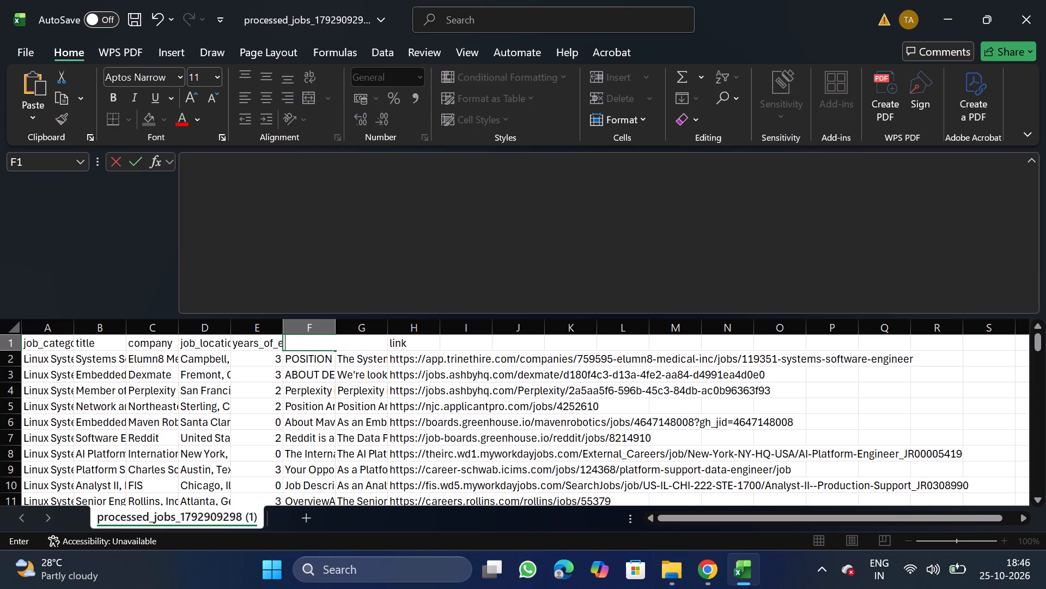
pyautogui.click(711, 573)
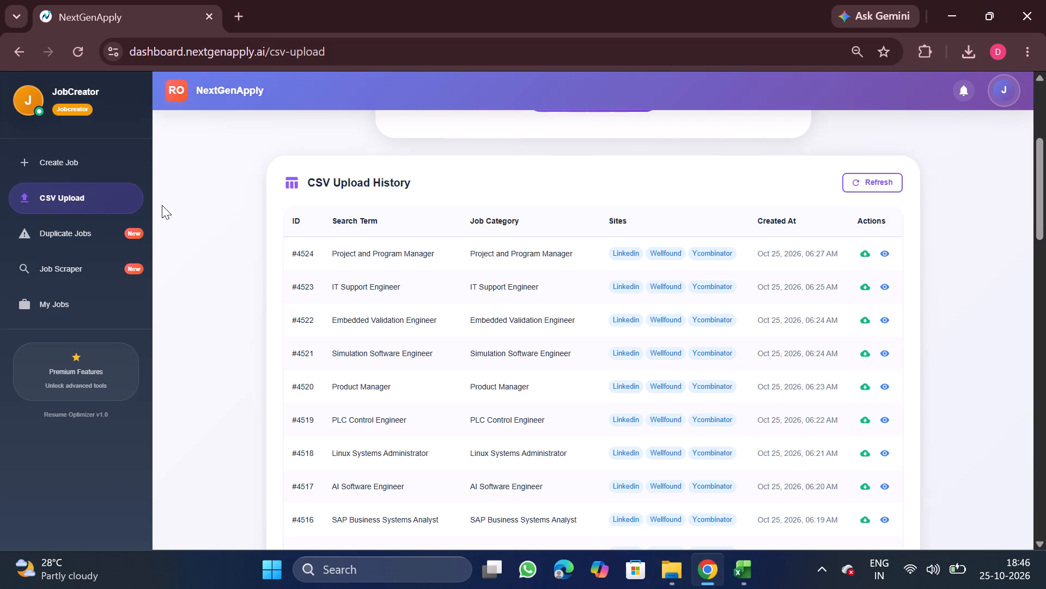
pyautogui.click(76, 165)
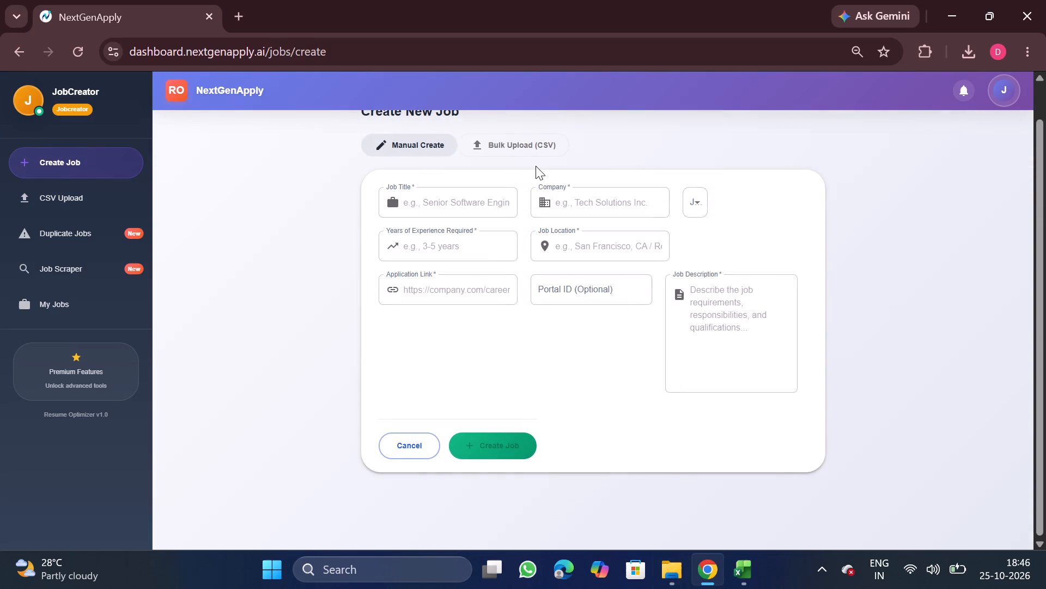
pyautogui.click(530, 149)
pyautogui.doubleClick(572, 264)
pyautogui.hotkey('ctrl', 'c')
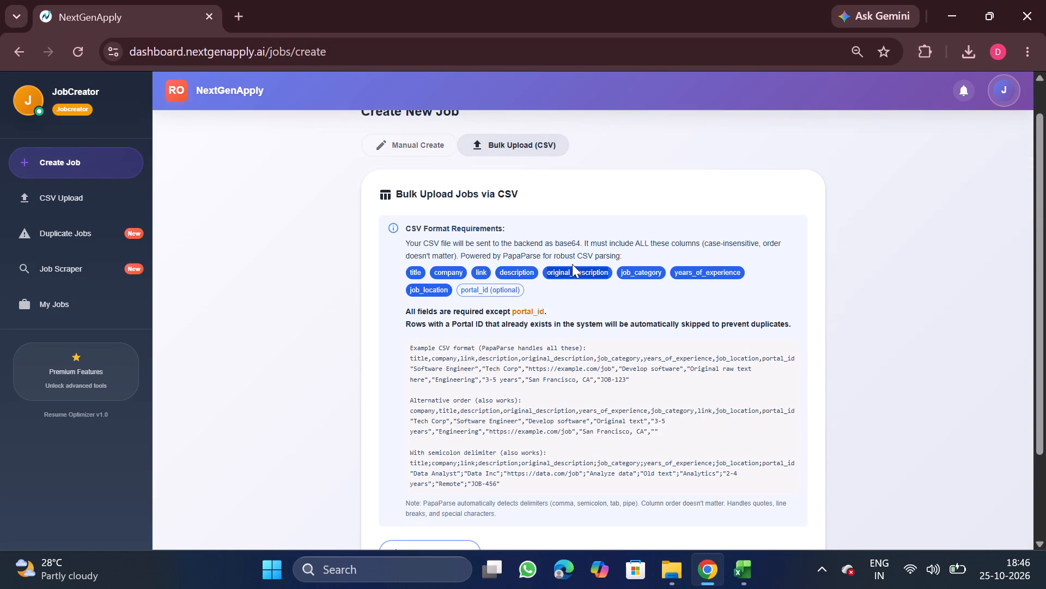
pyautogui.click(735, 578)
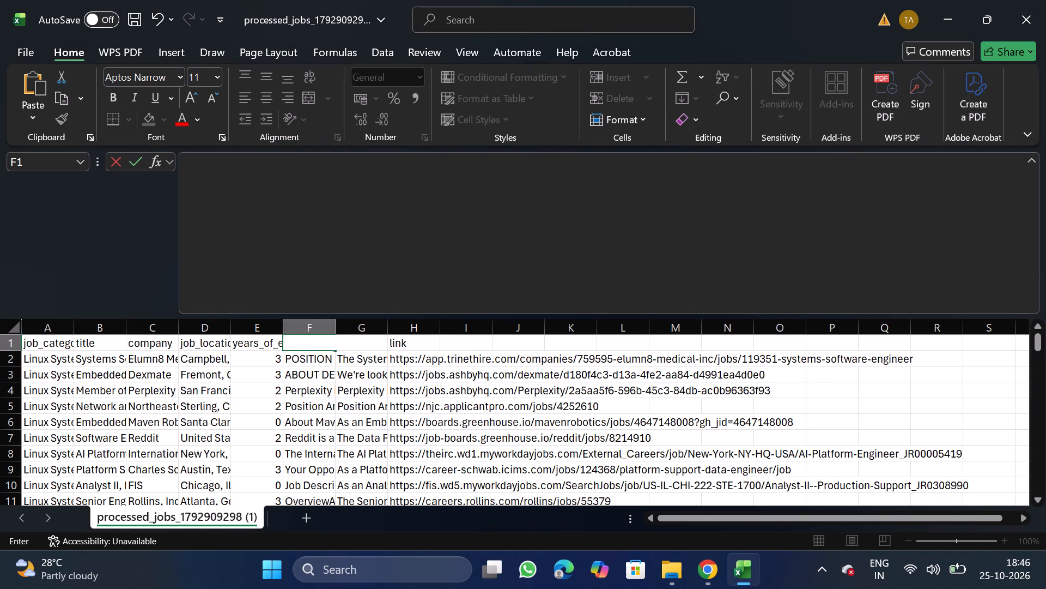
pyautogui.hotkey('ctrl', 'v')
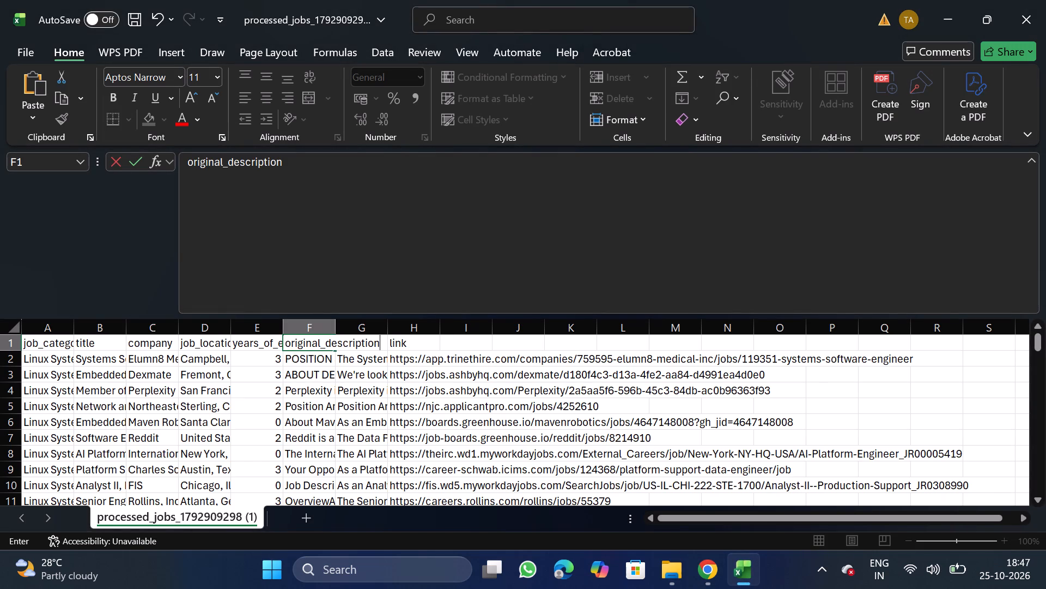
# Turn on a filter for the title column, enlarge its value list and deselect all titles.
pyautogui.click(109, 326)
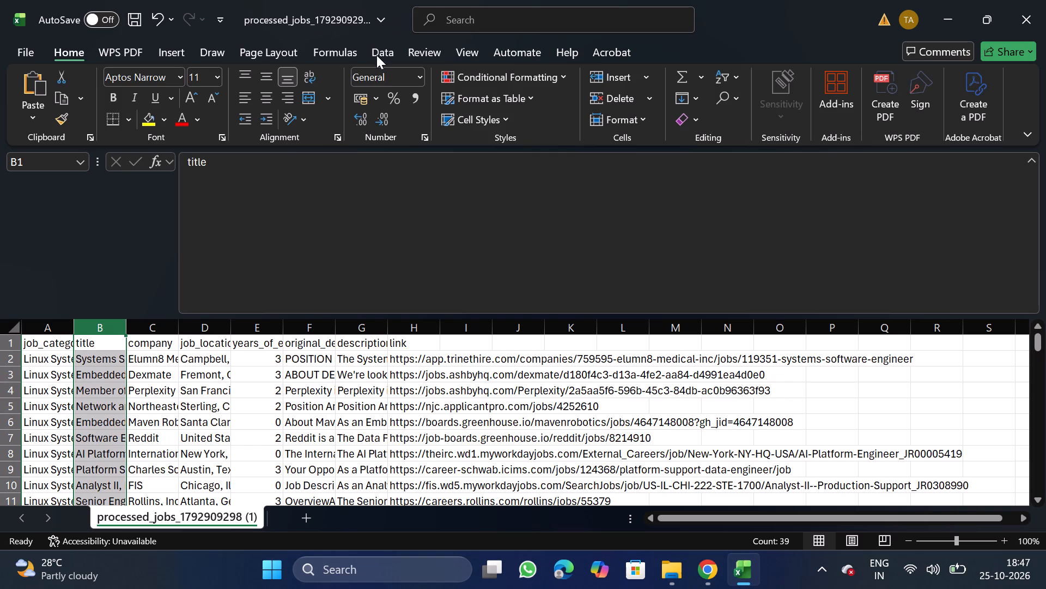
pyautogui.click(375, 57)
pyautogui.click(538, 105)
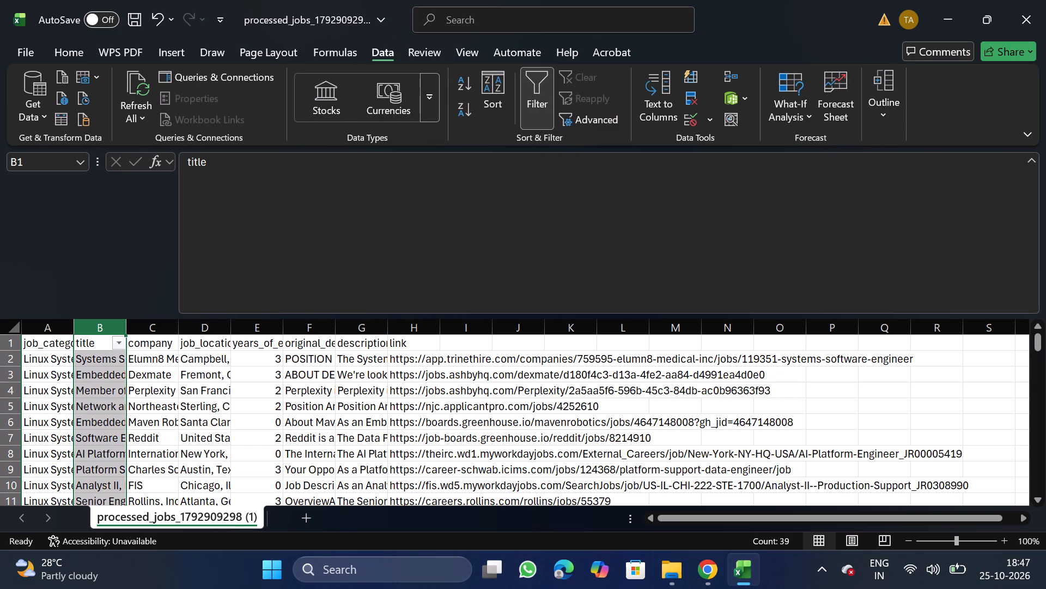
pyautogui.click(124, 345)
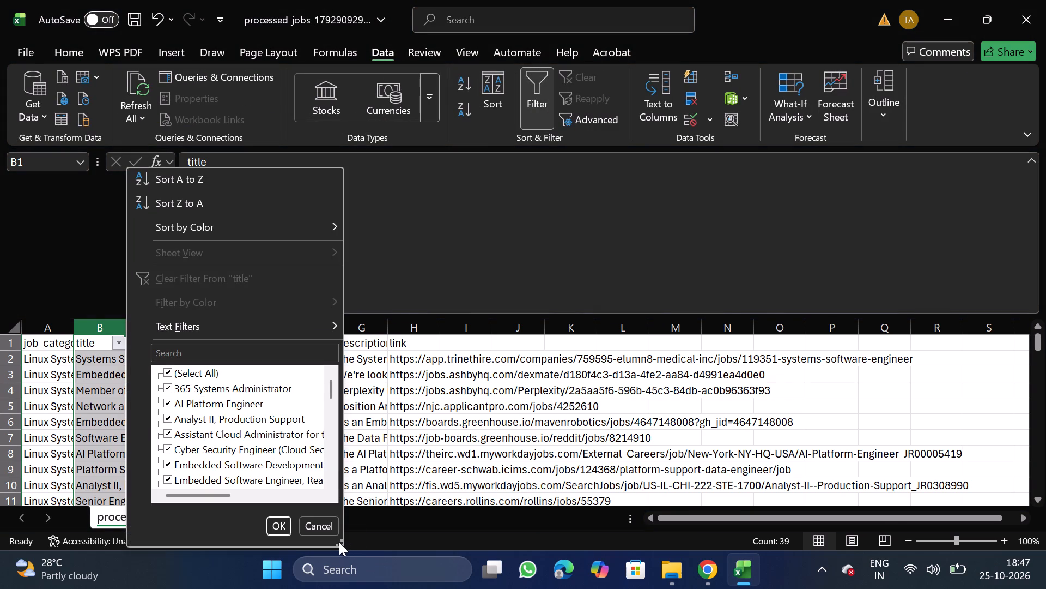
pyautogui.click(339, 542)
pyautogui.click(342, 546)
pyautogui.moveTo(342, 546); pyautogui.dragTo(689, 587)
pyautogui.click(205, 374)
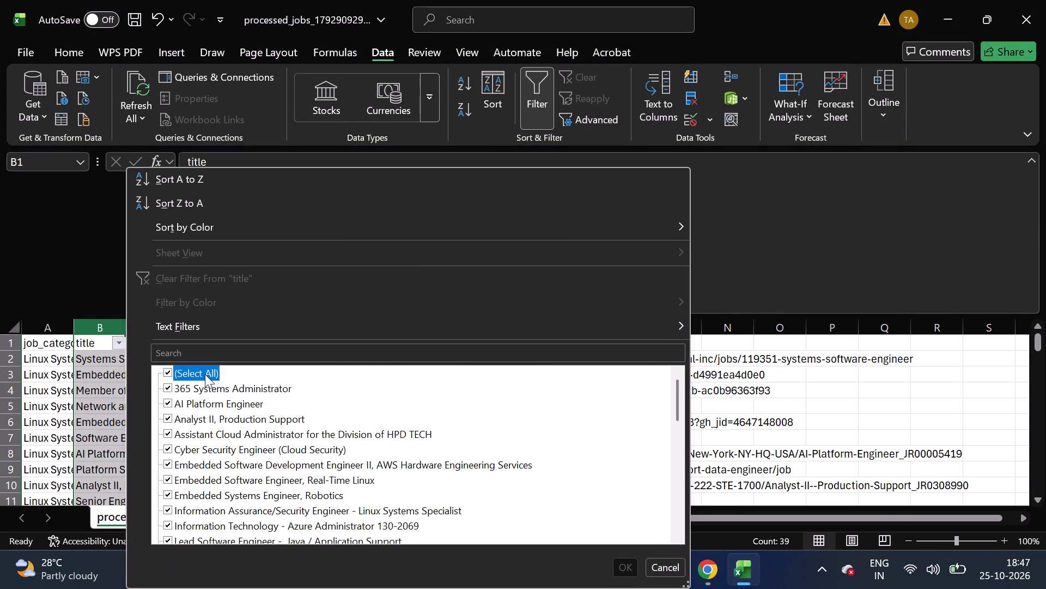
# Filter the title column to Assistant Cloud Administrator for the Division of HPD TECH, Embedded Software Development Engineer II, AWS Hardware Engineering Services, and blanks.
pyautogui.click(344, 434)
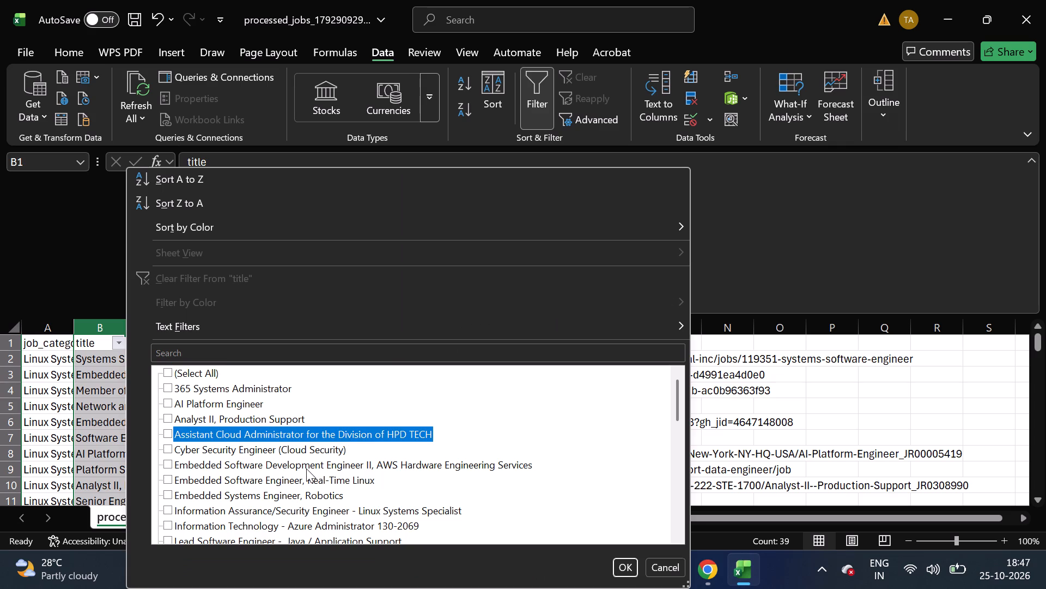
pyautogui.click(306, 468)
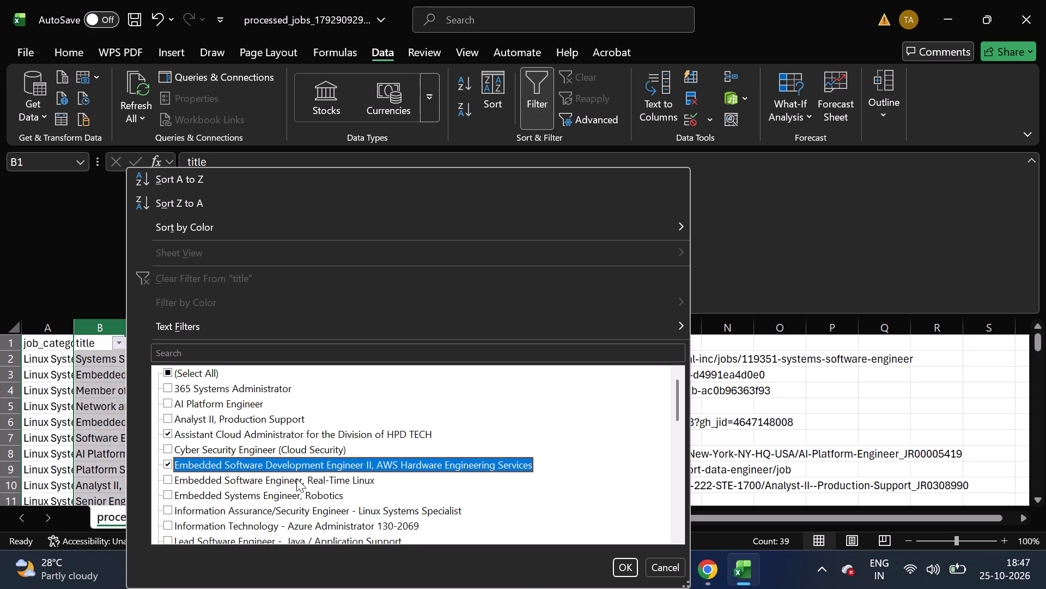
pyautogui.click(295, 478)
pyautogui.click(295, 478)
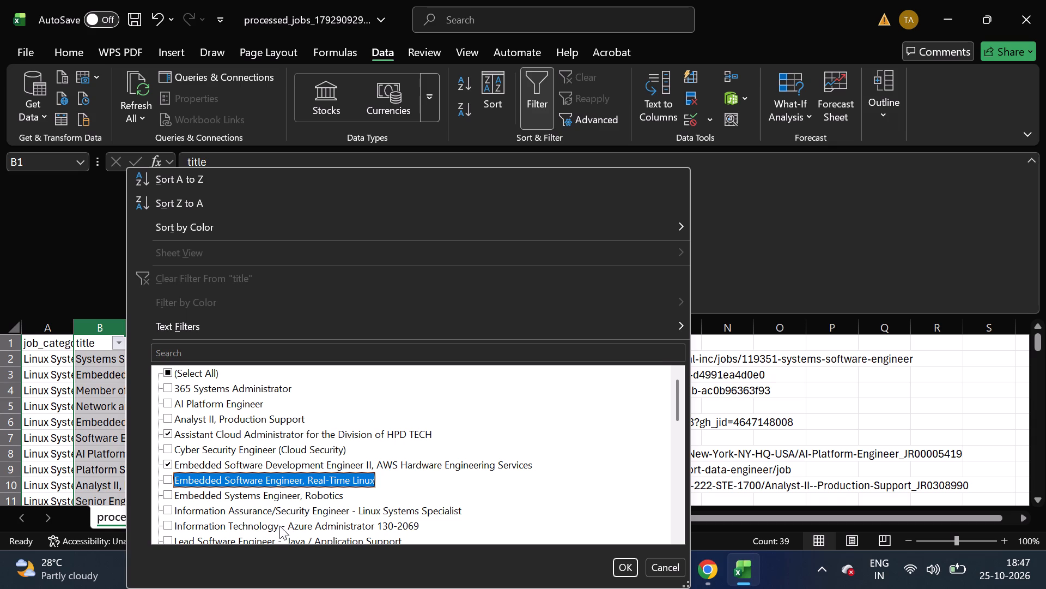
pyautogui.scroll(-2, 276, 528)
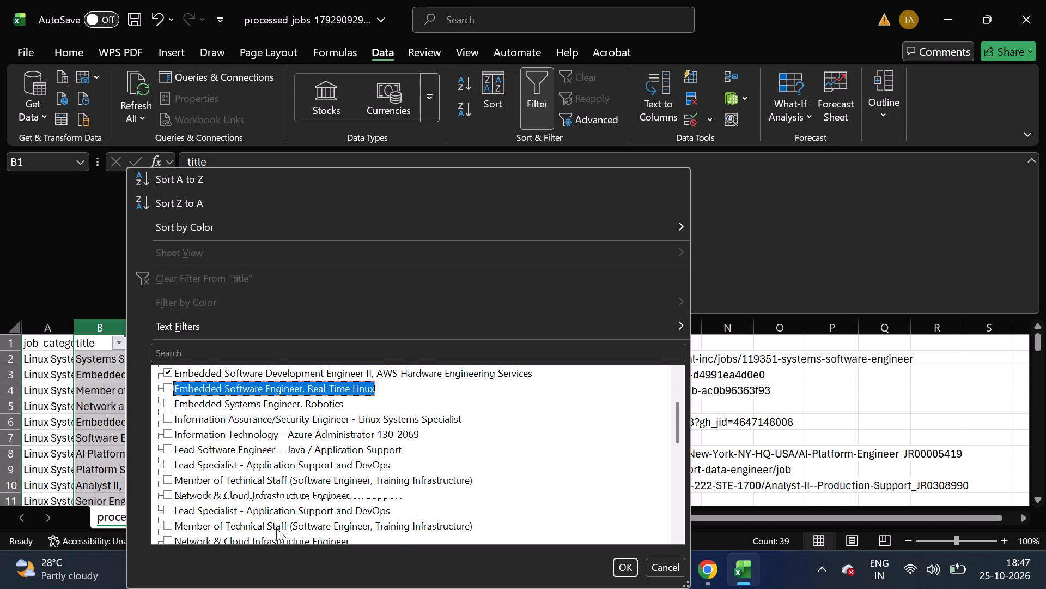
pyautogui.scroll(-2, 276, 528)
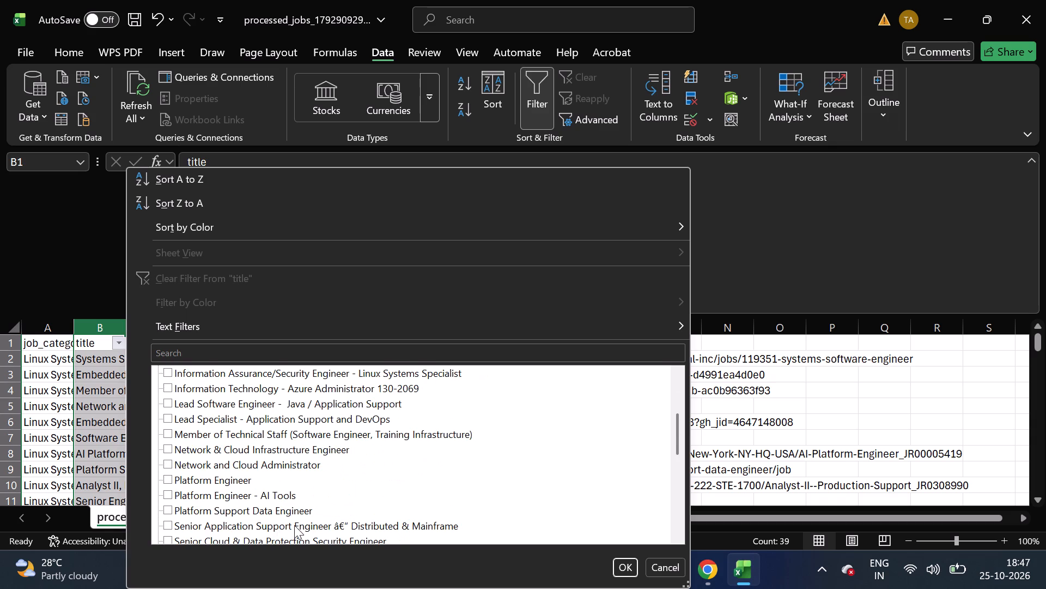
pyautogui.scroll(-1, 294, 525)
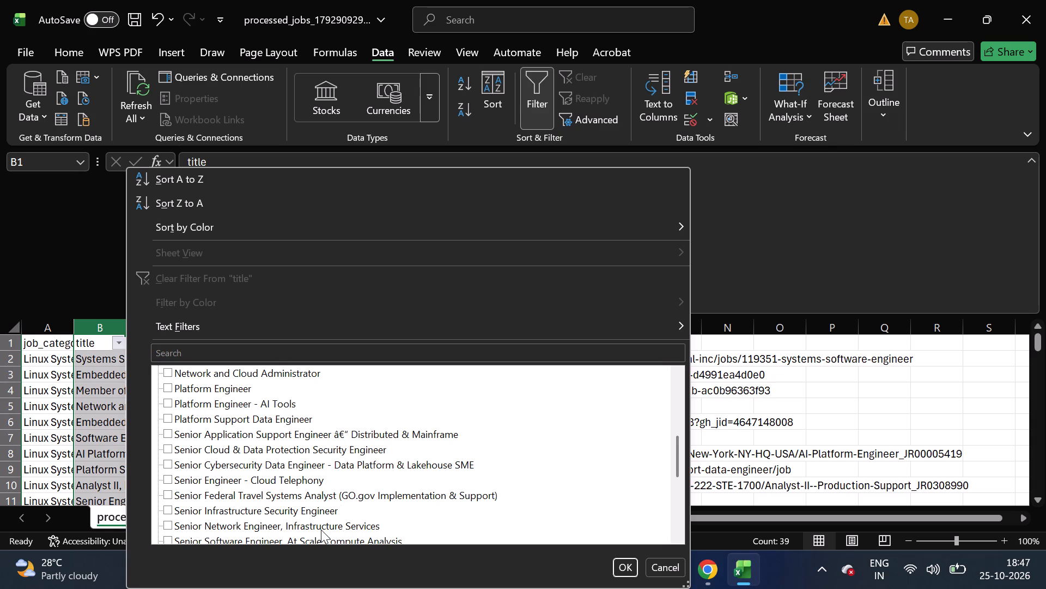
pyautogui.scroll(-2, 321, 530)
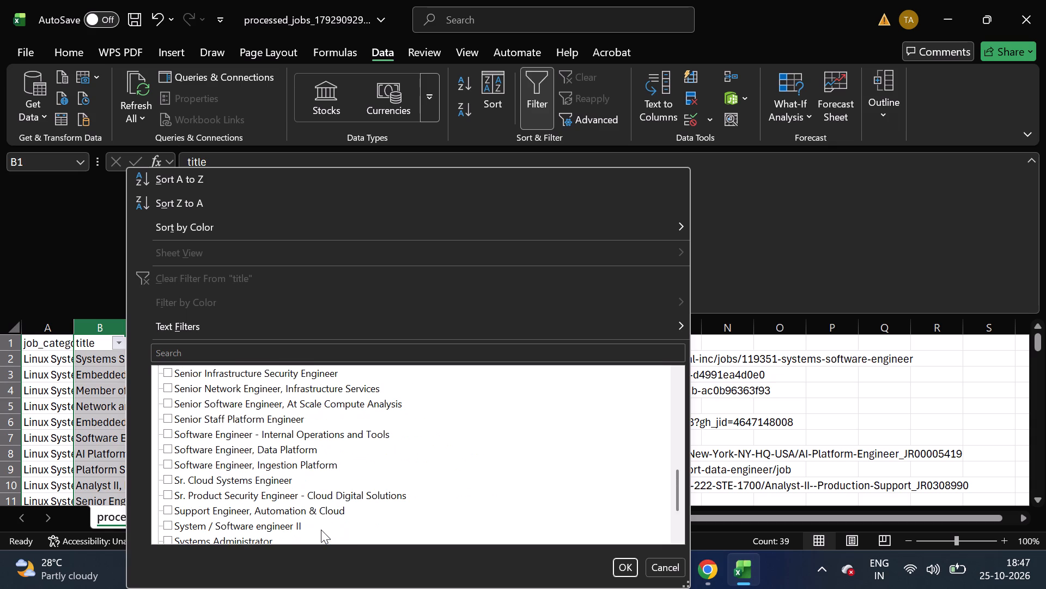
pyautogui.scroll(-2, 321, 530)
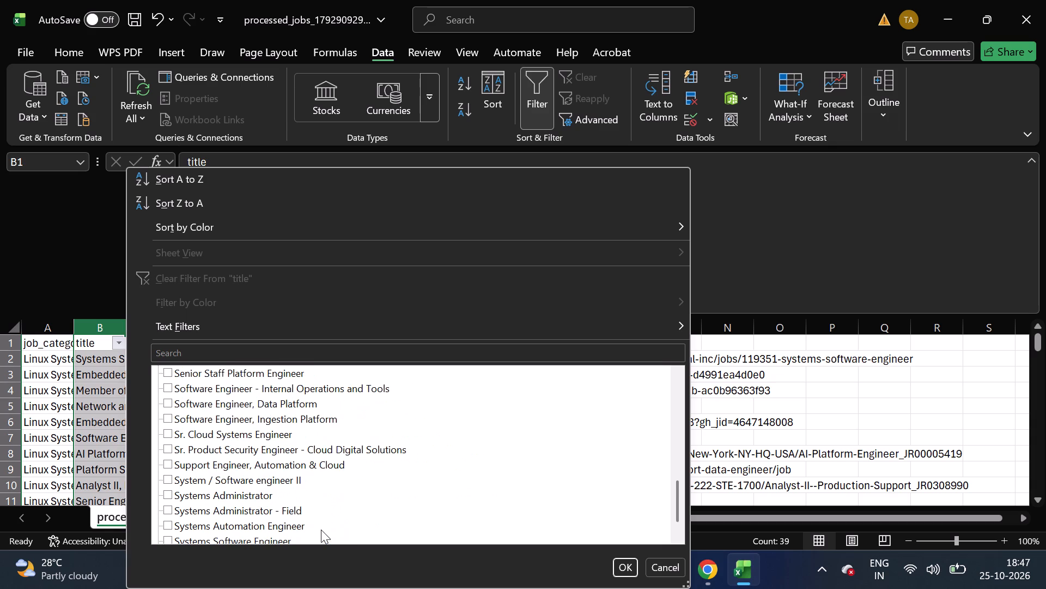
pyautogui.scroll(-1, 321, 530)
pyautogui.click(191, 525)
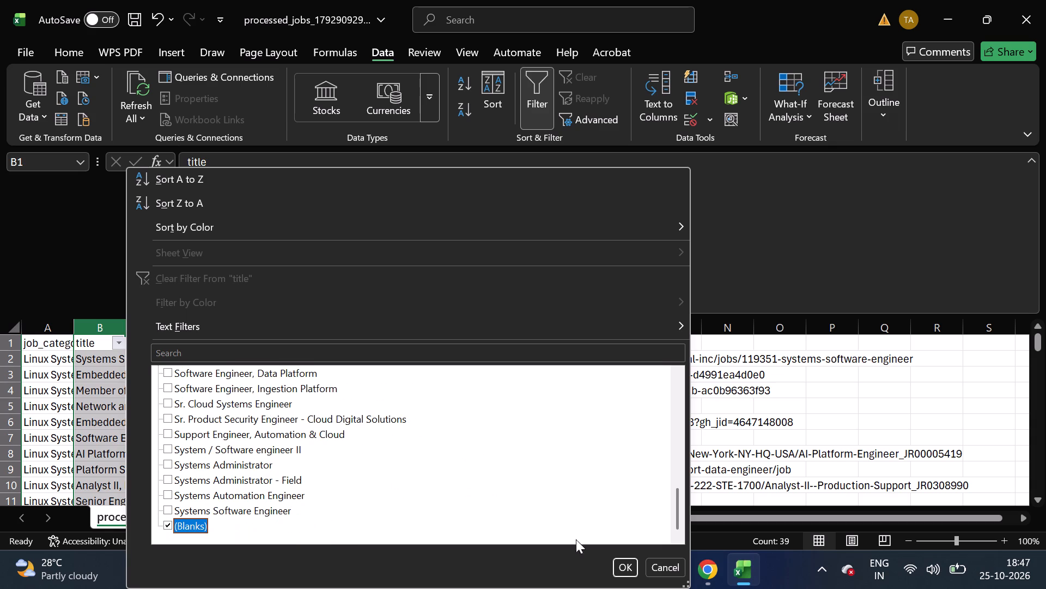
pyautogui.click(619, 570)
# Delete the filtered City of New York and Amazon job rows and remove the title filter.
pyautogui.click(4, 363)
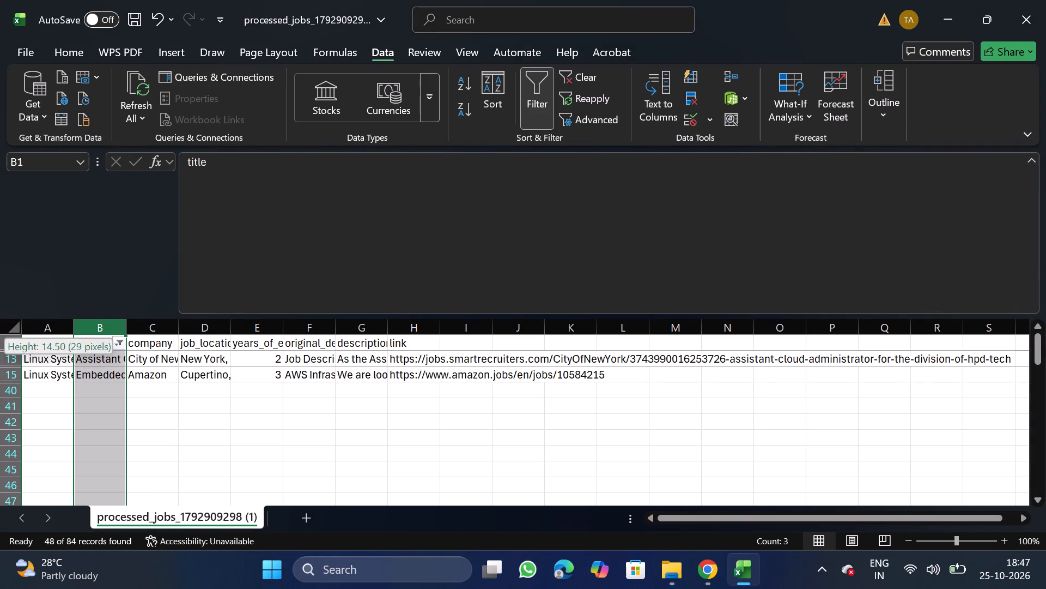
pyautogui.hotkey('ctrl', 'shift', 'Down')
pyautogui.click(0, 356)
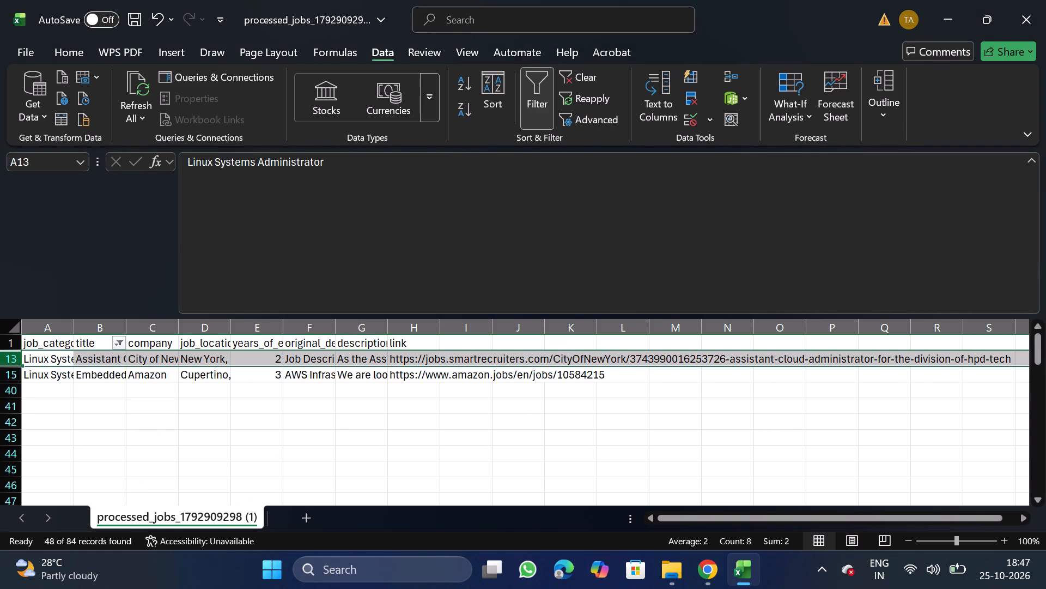
pyautogui.hotkey('ctrl', 'shift', 'Down')
pyautogui.rightClick(28, 359)
pyautogui.click(106, 226)
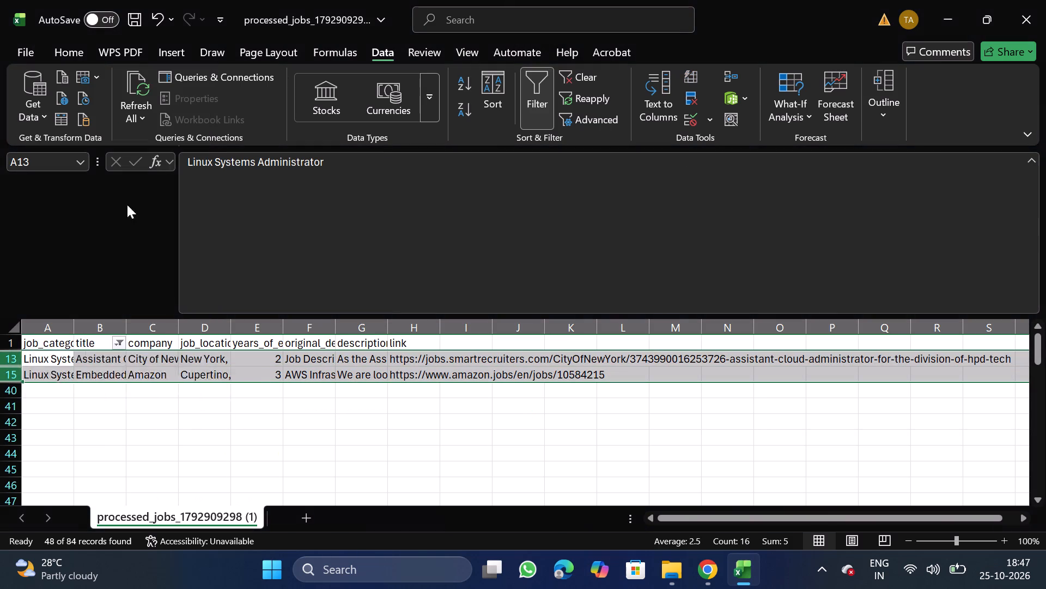
pyautogui.click(537, 96)
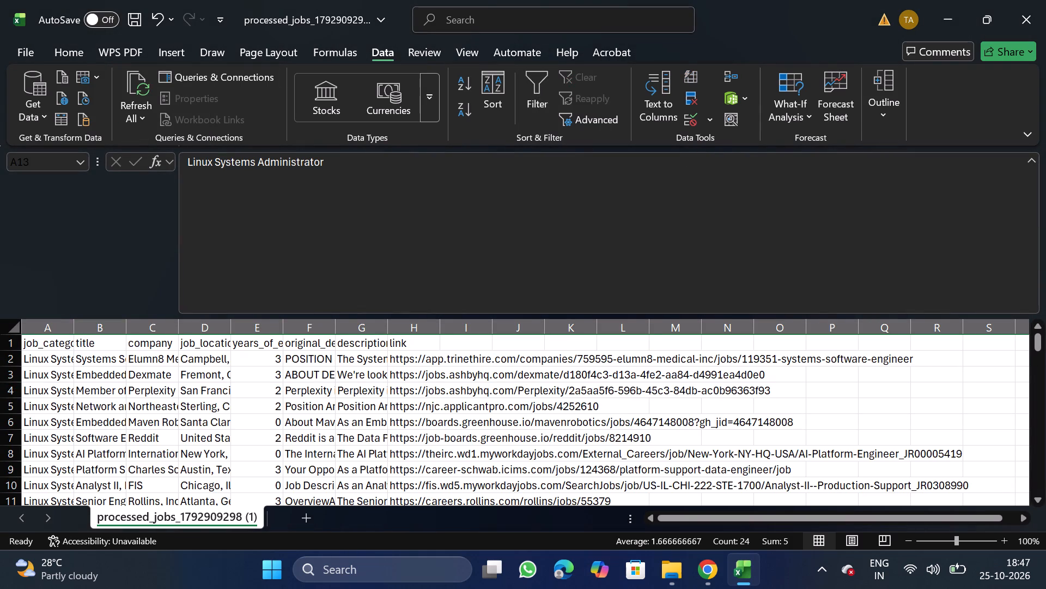
# Filter the title column for "embedded", delete the Maven Robotics row and remove the filter.
pyautogui.click(105, 329)
pyautogui.click(542, 86)
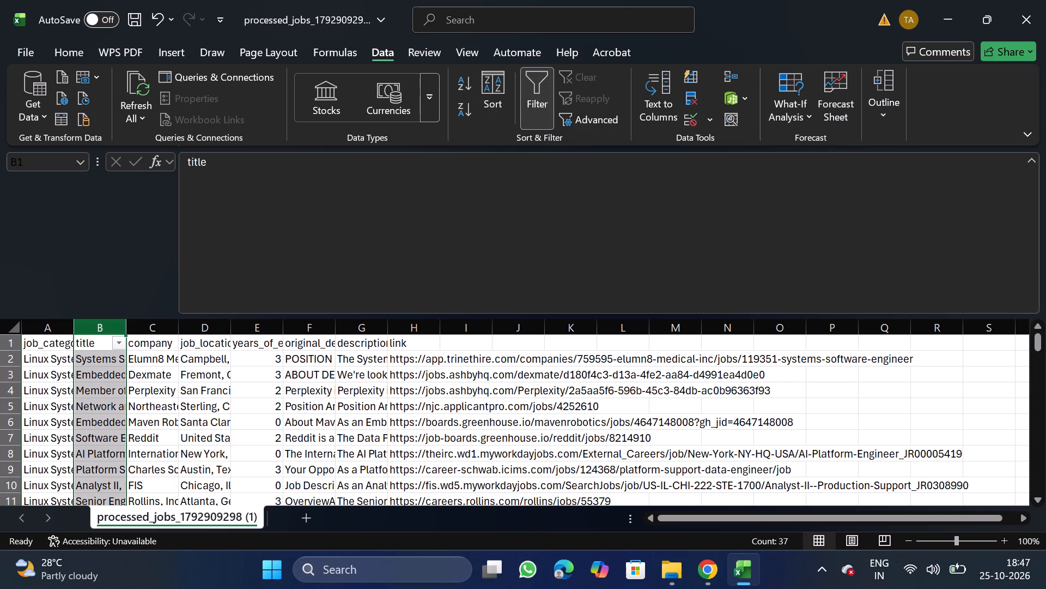
pyautogui.click(117, 343)
pyautogui.click(212, 353)
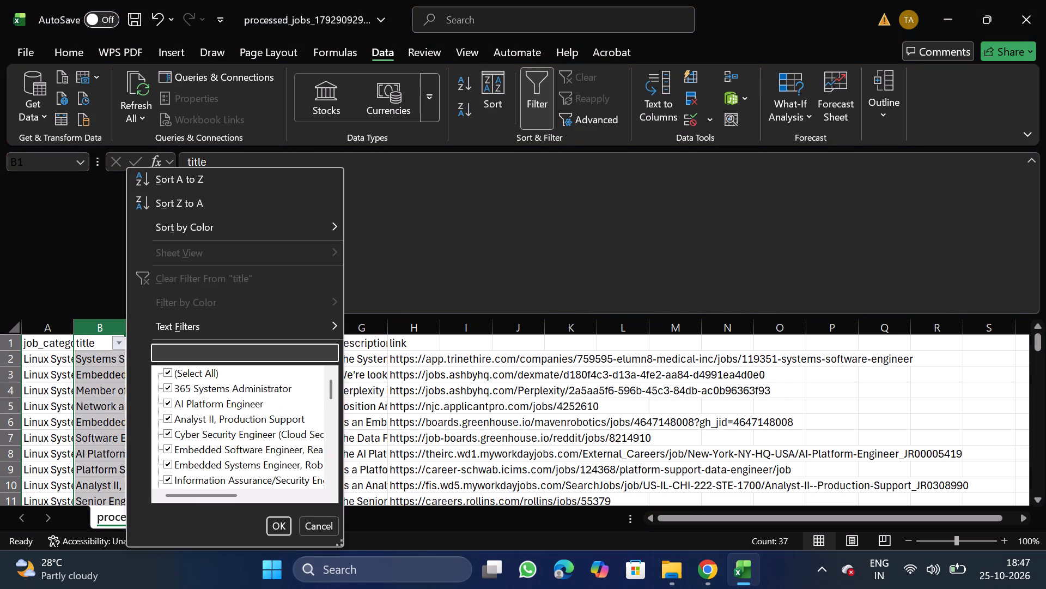
pyautogui.write('embedded')
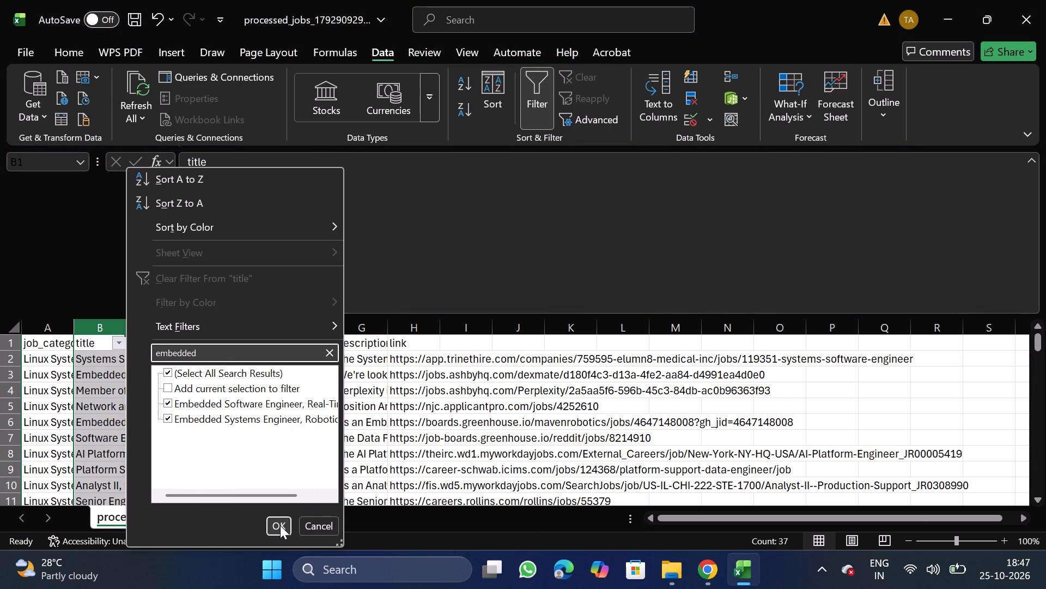
pyautogui.click(280, 525)
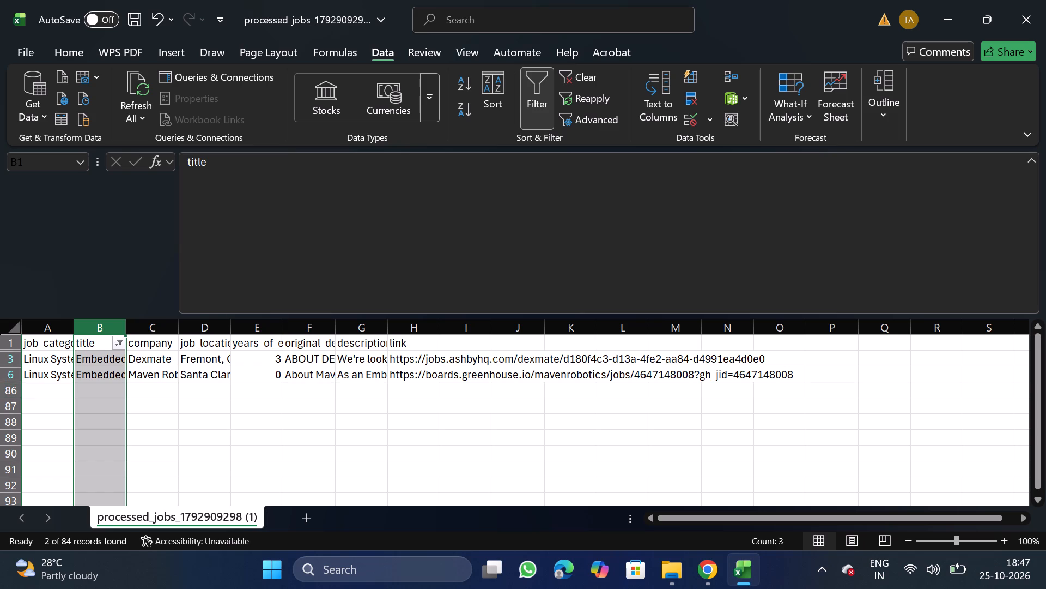
pyautogui.moveTo(7, 377); pyautogui.dragTo(36, 376)
pyautogui.rightClick(36, 376)
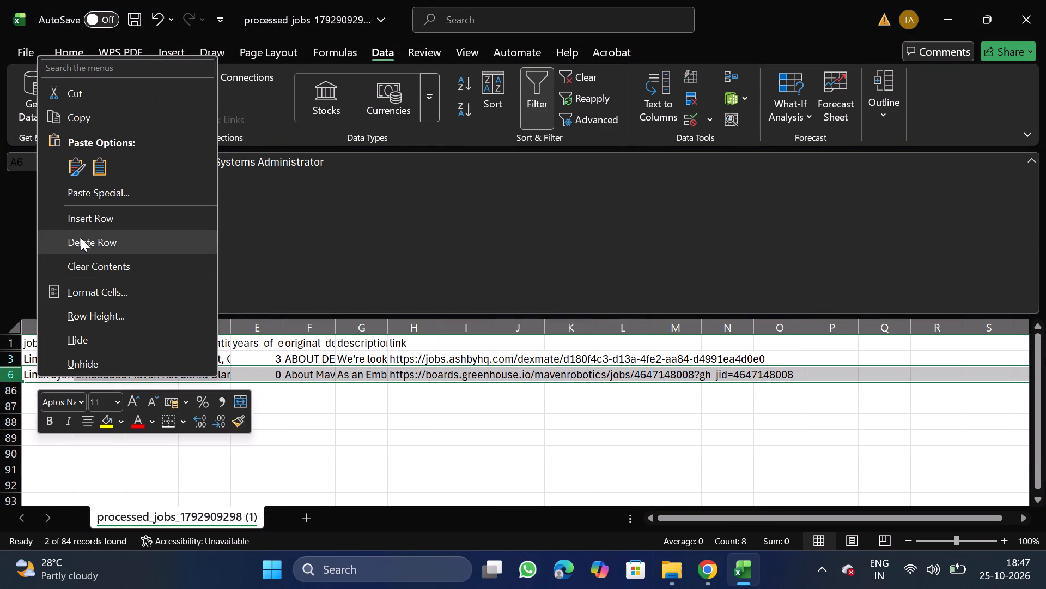
pyautogui.click(89, 238)
pyautogui.click(537, 111)
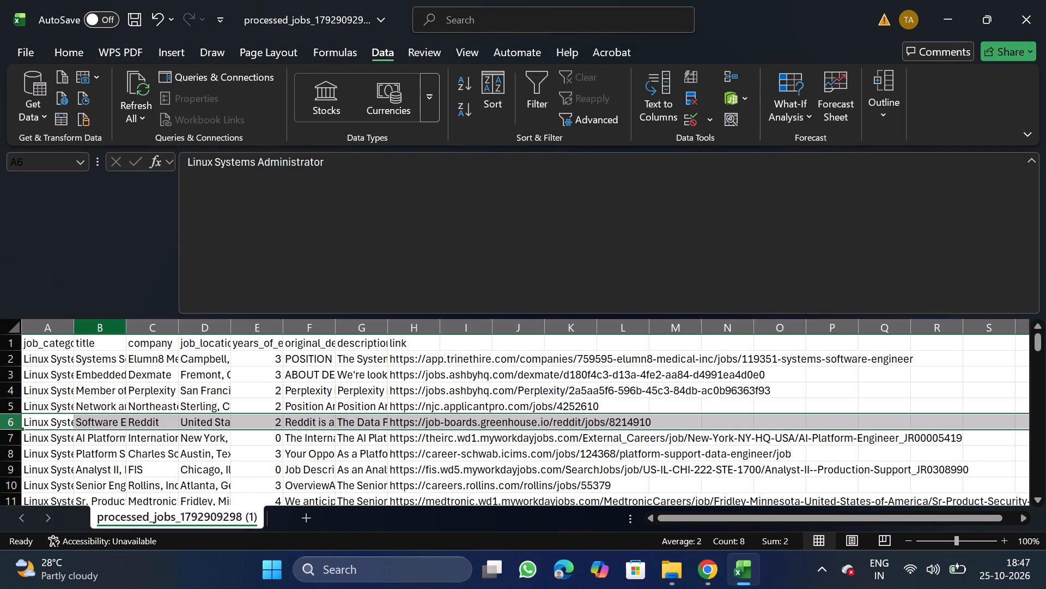
# Filter the title column for "lead", delete the JPMorgan Lead Software Engineer row and remove the filter.
pyautogui.click(95, 332)
pyautogui.click(548, 93)
pyautogui.click(121, 342)
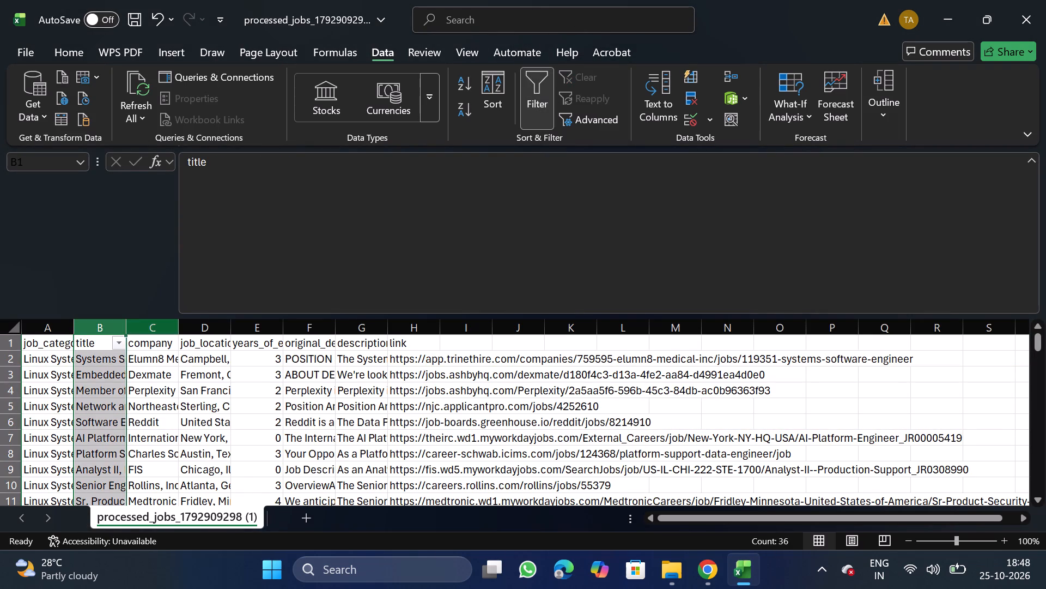
pyautogui.click(187, 354)
pyautogui.write('lead')
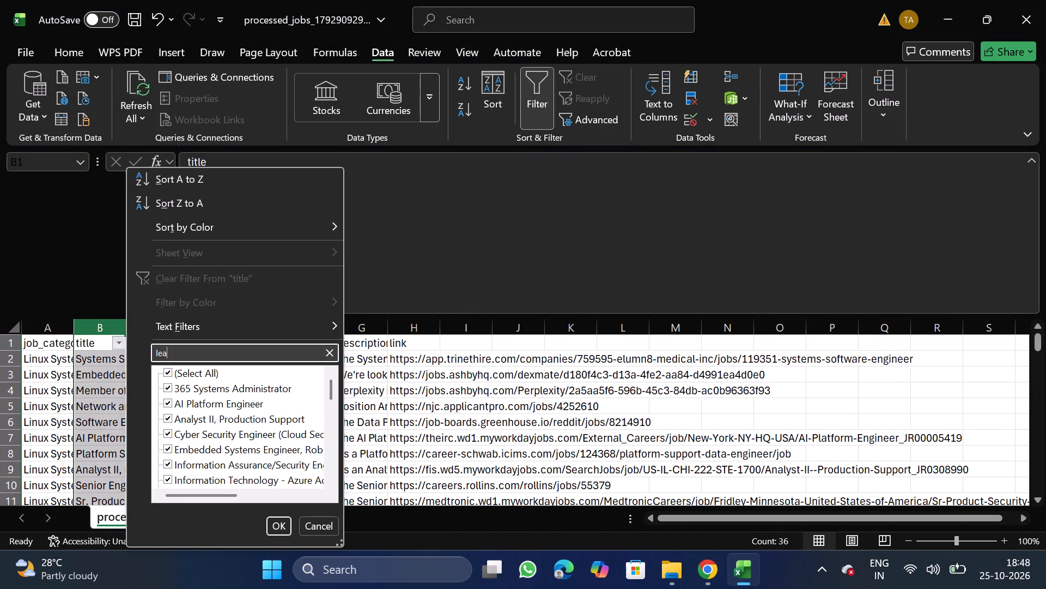
pyautogui.click(282, 519)
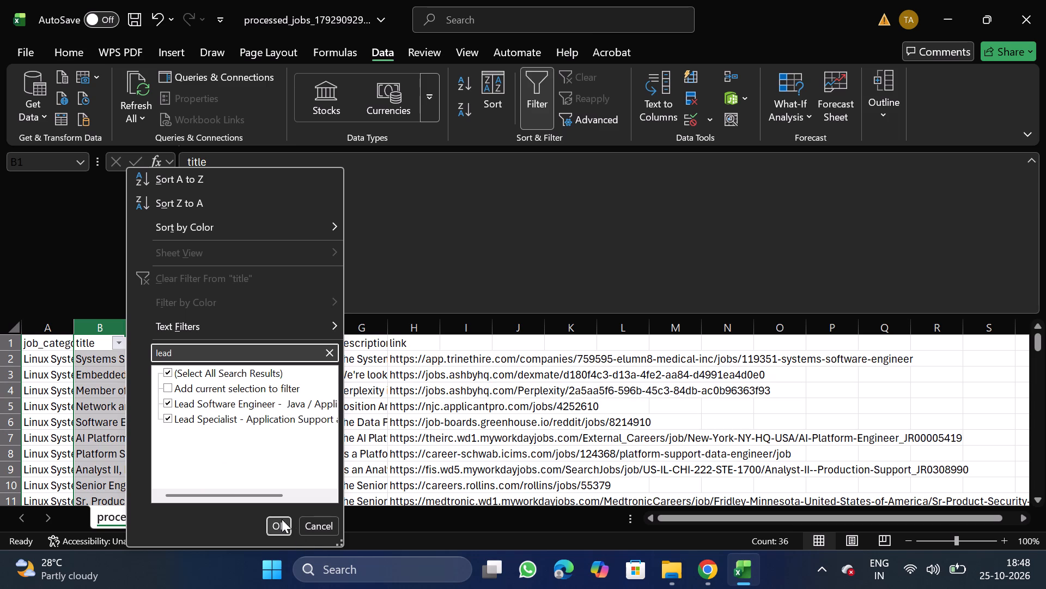
pyautogui.click(0, 359)
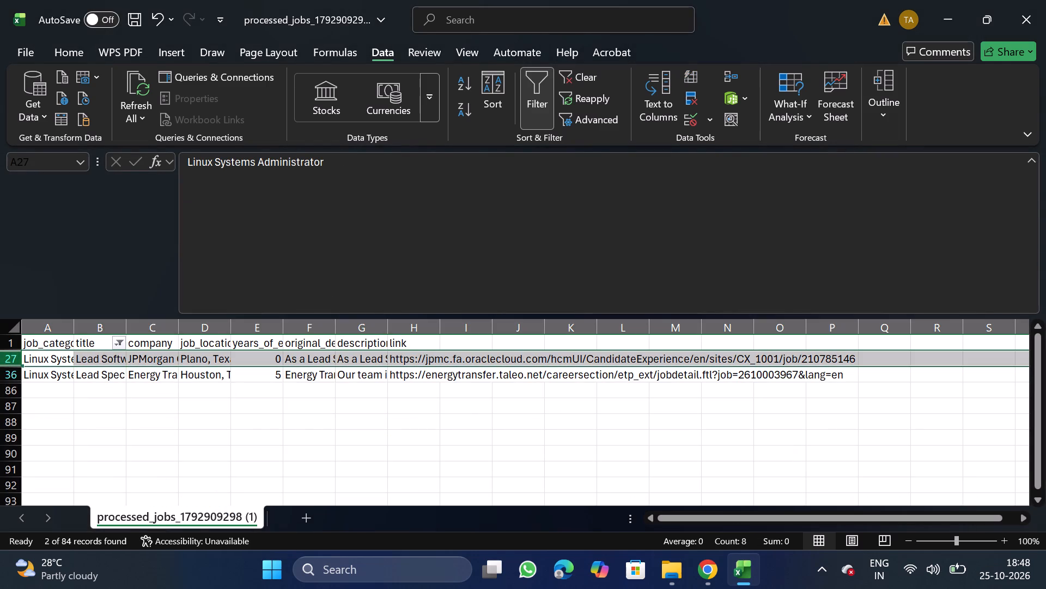
pyautogui.rightClick(35, 362)
pyautogui.click(107, 224)
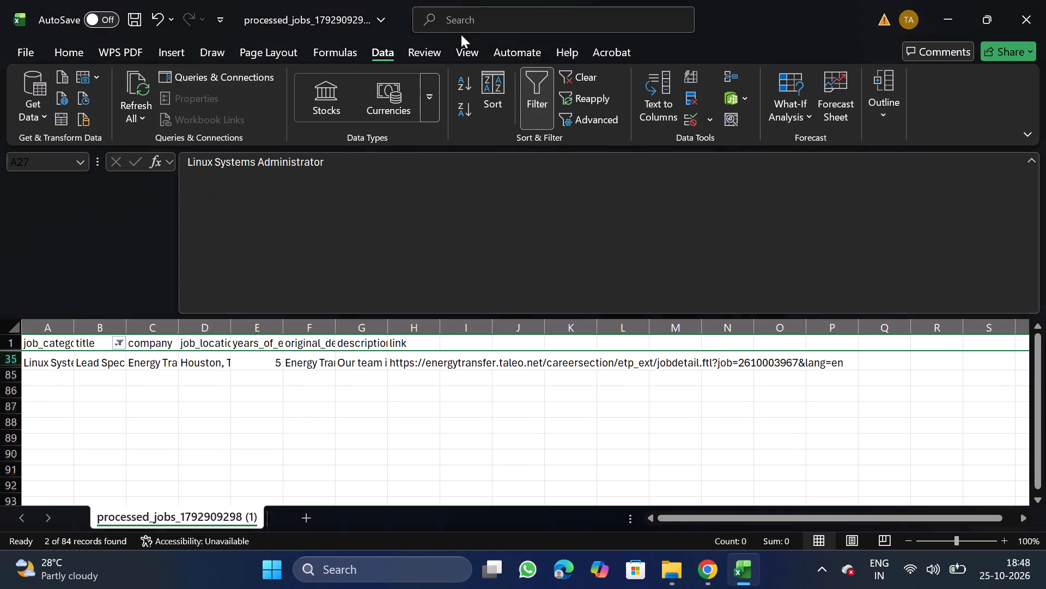
pyautogui.click(541, 103)
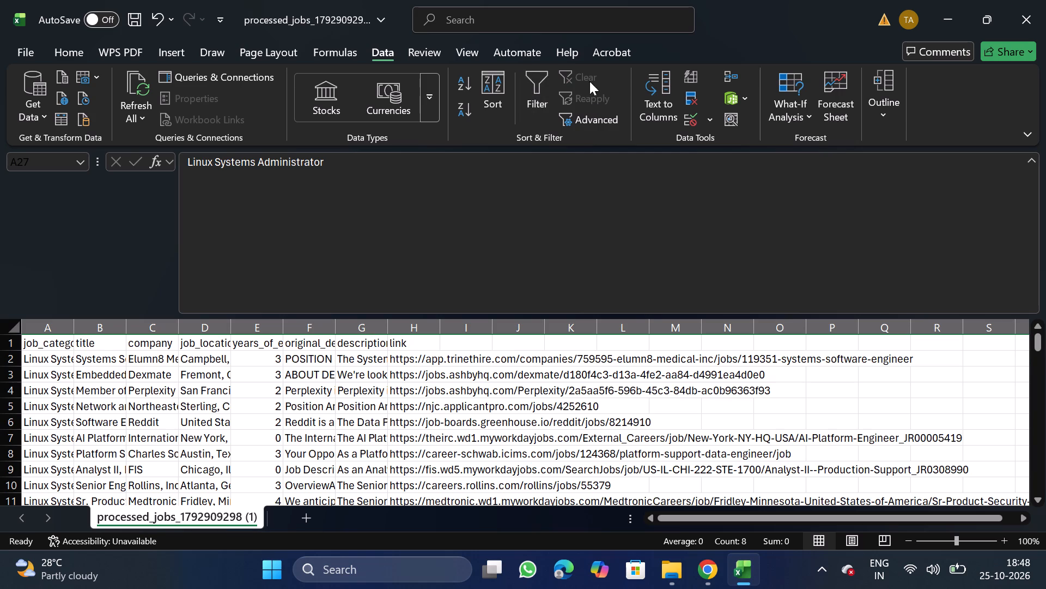
# Turn on filters across the header row and search the title values for "principal", clearing the search text when done.
pyautogui.click(99, 341)
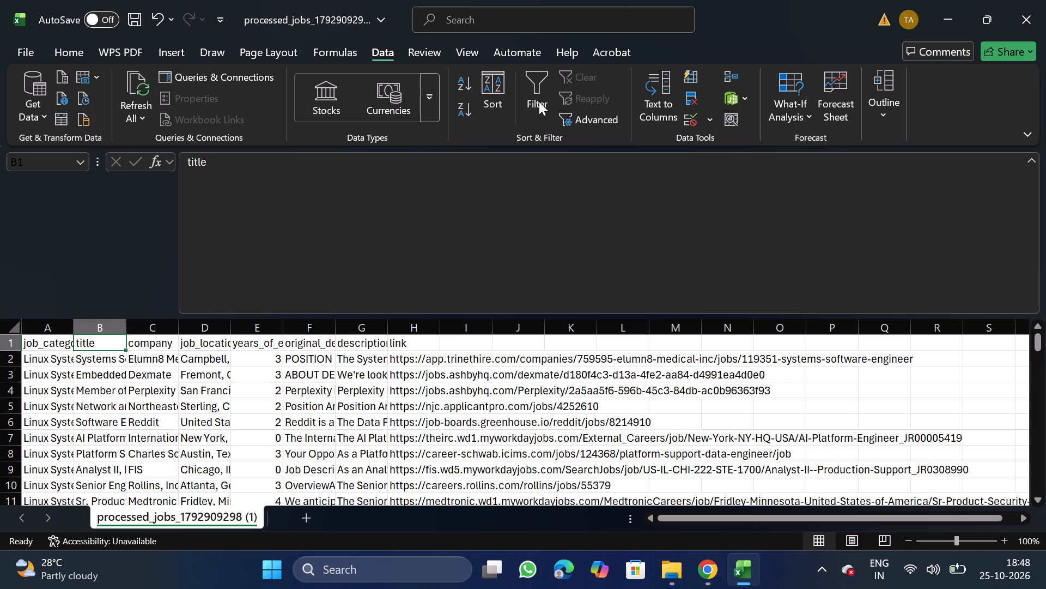
pyautogui.click(539, 101)
pyautogui.click(120, 341)
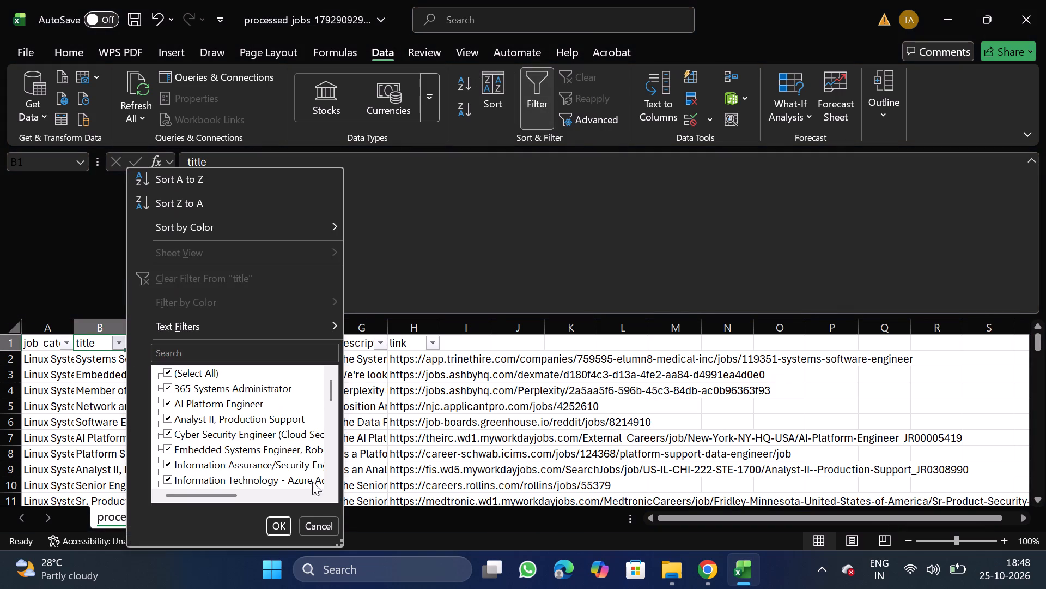
pyautogui.click(242, 352)
pyautogui.write('princip')
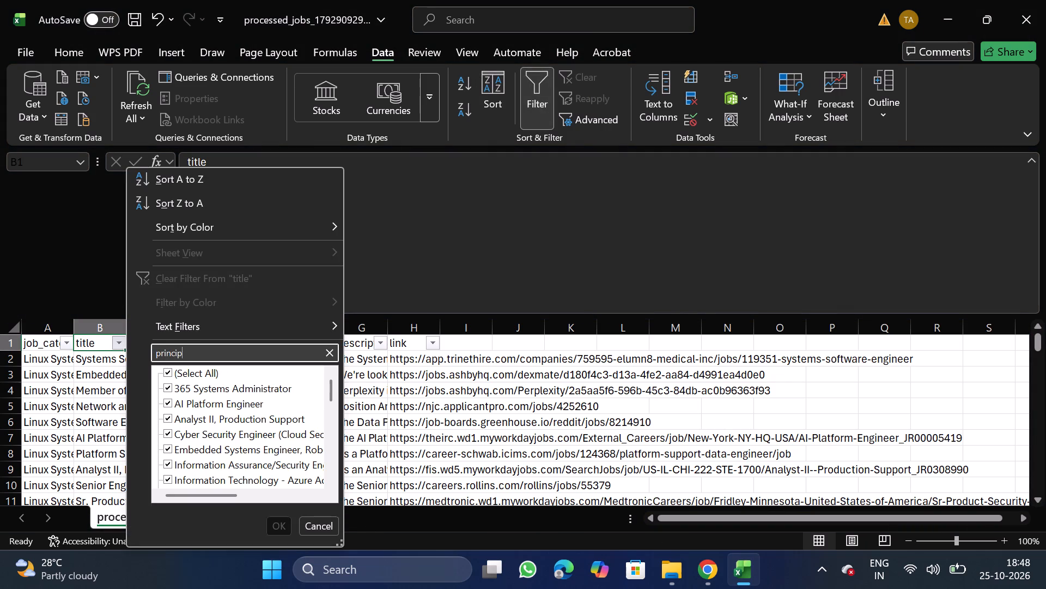
pyautogui.write('al')
pyautogui.press('BackSpace')
pyautogui.press('BackSpace')
pyautogui.press('BackSpace')
pyautogui.press('BackSpace')
pyautogui.press('BackSpace')
pyautogui.press('BackSpace')
pyautogui.press('BackSpace')
pyautogui.press('BackSpace')
pyautogui.press('BackSpace')
pyautogui.press('BackSpace')
pyautogui.press('BackSpace')
pyautogui.press('BackSpace')
pyautogui.press('BackSpace')
pyautogui.press('BackSpace')
pyautogui.press('BackSpace')
pyautogui.press('BackSpace')
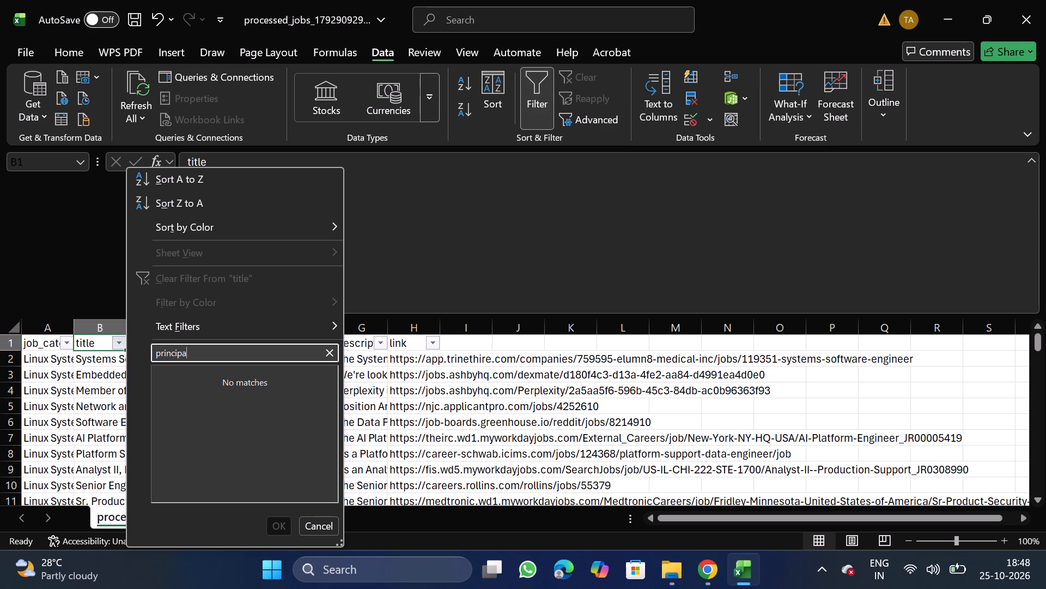
# Filter the title column to titles containing "staff".
pyautogui.write('staff')
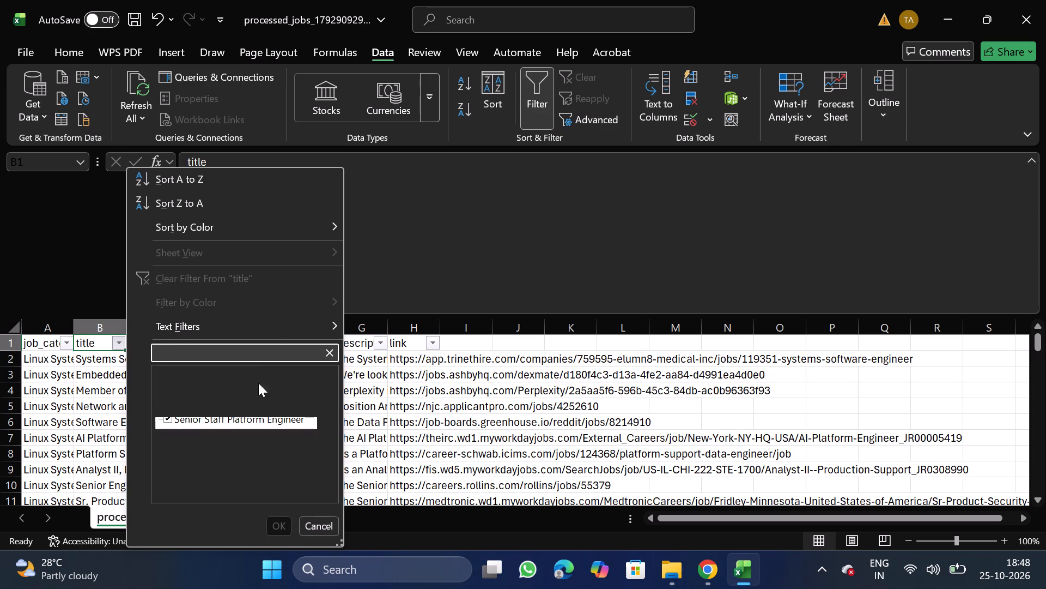
pyautogui.click(282, 526)
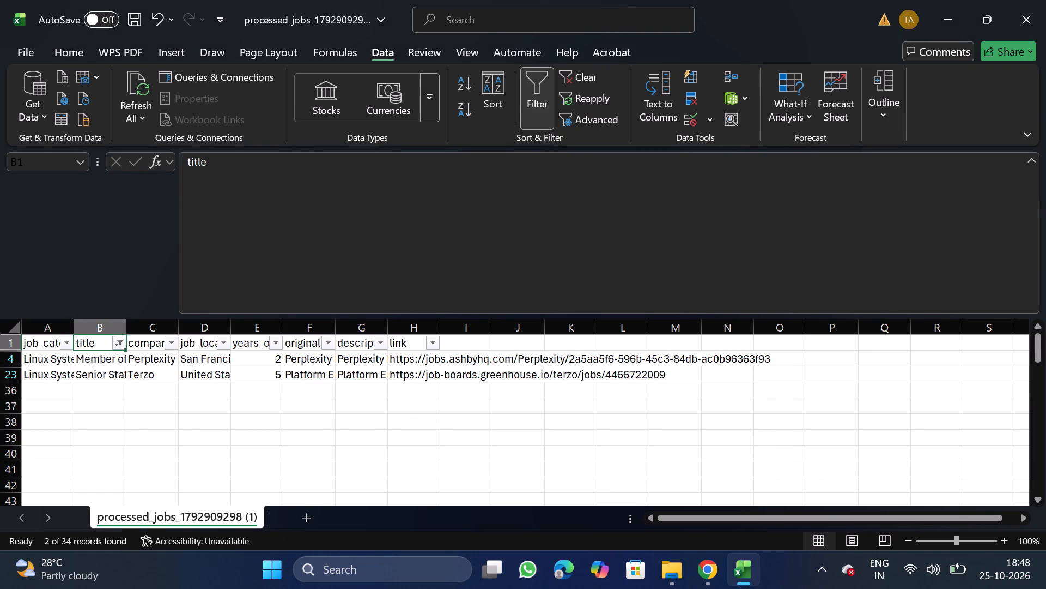
# Delete the Perplexity row from the list filtered for "staff" and remove the title filter.
pyautogui.moveTo(7, 358); pyautogui.dragTo(32, 358)
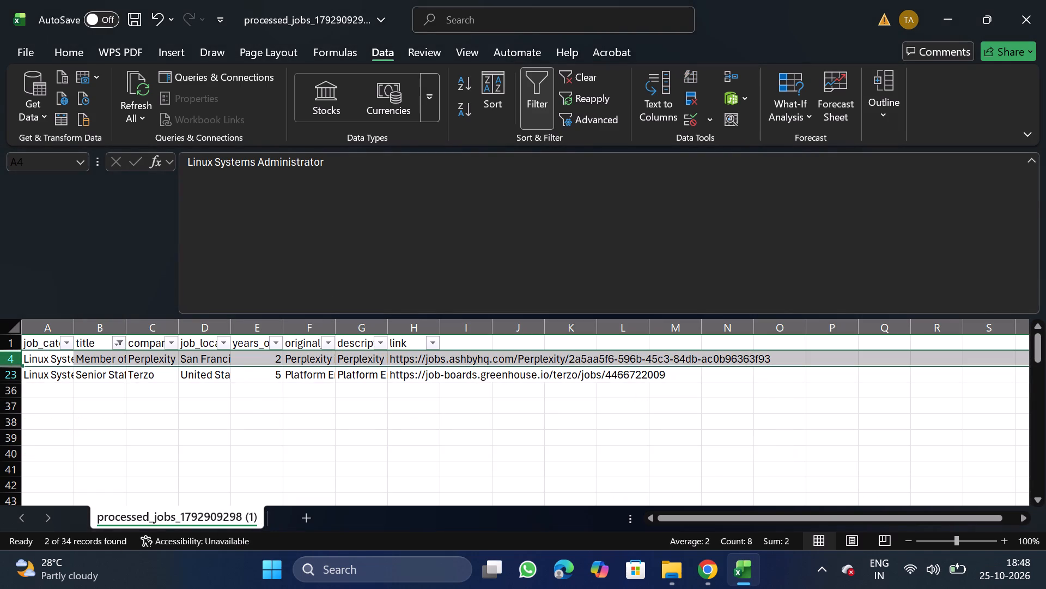
pyautogui.rightClick(32, 358)
pyautogui.click(102, 222)
pyautogui.click(537, 102)
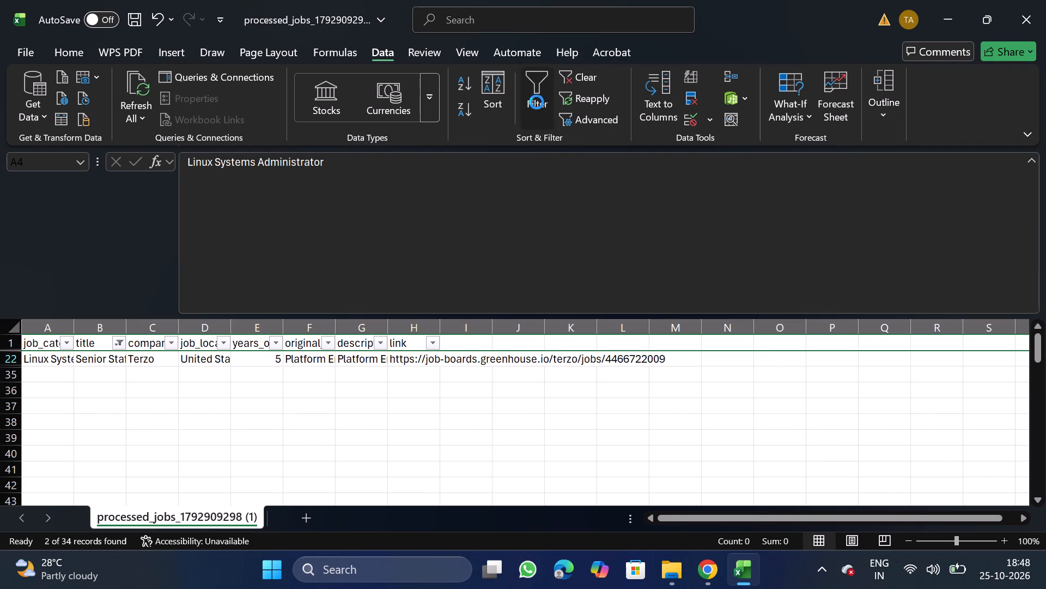
# Turn on a filter for the company column and search its values for "walmart", clearing the search text when done.
pyautogui.click(144, 319)
pyautogui.click(530, 90)
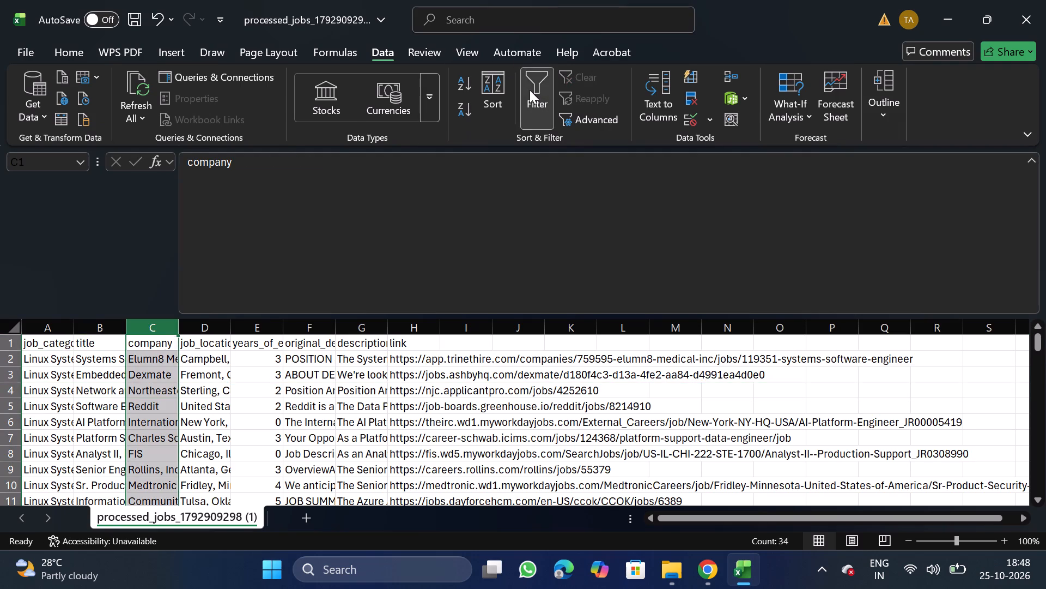
pyautogui.click(175, 347)
pyautogui.click(267, 355)
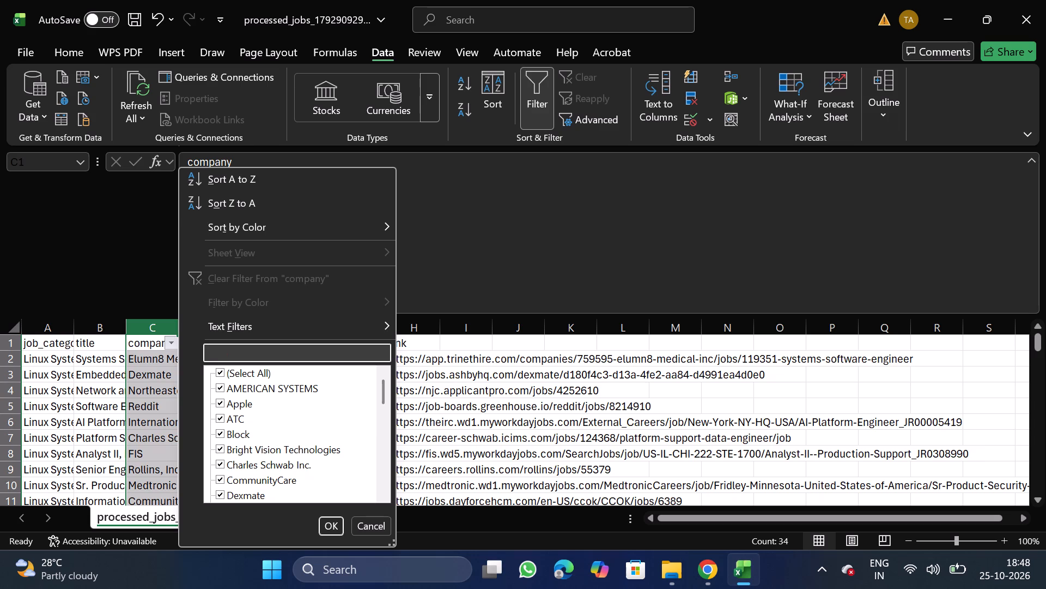
pyautogui.click(267, 355)
pyautogui.press('w')
pyautogui.write('almart')
pyautogui.press('BackSpace')
pyautogui.press('BackSpace')
pyautogui.press('BackSpace')
pyautogui.press('BackSpace')
pyautogui.press('BackSpace')
pyautogui.press('BackSpace')
pyautogui.press('BackSpace')
pyautogui.press('BackSpace')
pyautogui.press('BackSpace')
pyautogui.press('BackSpace')
pyautogui.press('BackSpace')
pyautogui.press('BackSpace')
pyautogui.press('BackSpace')
pyautogui.press('BackSpace')
pyautogui.press('BackSpace')
pyautogui.press('BackSpace')
pyautogui.write('walmart')
pyautogui.press('BackSpace')
pyautogui.press('BackSpace')
pyautogui.press('BackSpace')
pyautogui.press('BackSpace')
pyautogui.press('BackSpace')
pyautogui.press('BackSpace')
pyautogui.press('BackSpace')
pyautogui.press('BackSpace')
pyautogui.press('BackSpace')
pyautogui.press('BackSpace')
pyautogui.press('BackSpace')
pyautogui.press('BackSpace')
pyautogui.press('BackSpace')
pyautogui.press('BackSpace')
pyautogui.press('BackSpace')
pyautogui.press('BackSpace')
# Search the company filter values for "dried" and "capital", clearing the search text each time.
pyautogui.write('dried')
pyautogui.press('BackSpace')
pyautogui.press('BackSpace')
pyautogui.press('BackSpace')
pyautogui.press('BackSpace')
pyautogui.press('BackSpace')
pyautogui.press('BackSpace')
pyautogui.press('BackSpace')
pyautogui.press('BackSpace')
pyautogui.press('BackSpace')
pyautogui.press('BackSpace')
pyautogui.press('BackSpace')
pyautogui.press('BackSpace')
pyautogui.press('BackSpace')
pyautogui.press('BackSpace')
pyautogui.write('capital')
pyautogui.press('BackSpace')
pyautogui.press('BackSpace')
pyautogui.press('BackSpace')
pyautogui.press('BackSpace')
pyautogui.press('BackSpace')
pyautogui.press('BackSpace')
pyautogui.press('BackSpace')
pyautogui.press('BackSpace')
pyautogui.press('BackSpace')
pyautogui.press('BackSpace')
pyautogui.press('BackSpace')
pyautogui.press('BackSpace')
pyautogui.press('BackSpace')
pyautogui.press('BackSpace')
pyautogui.press('BackSpace')
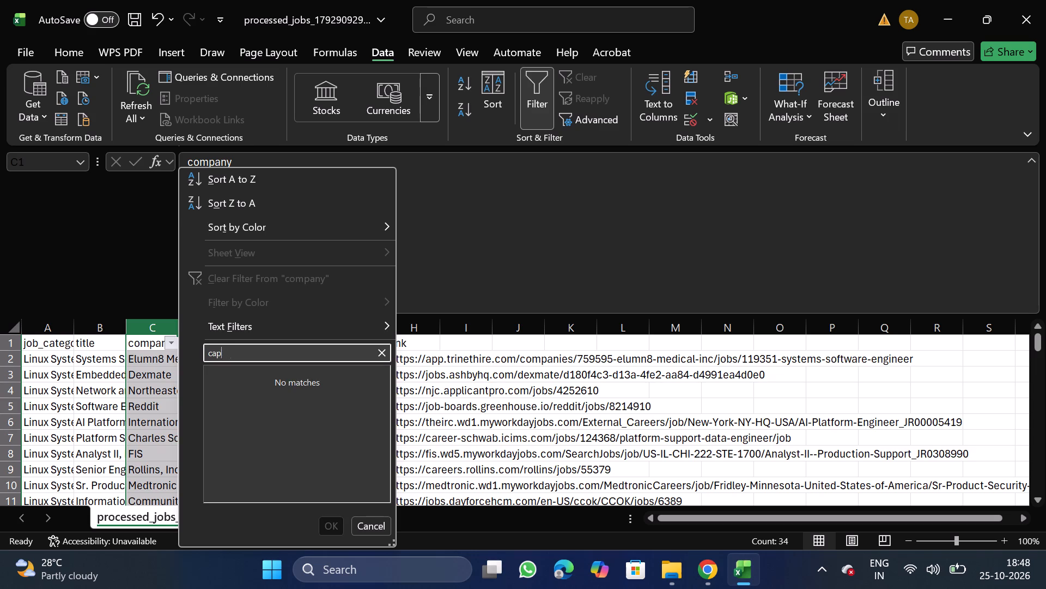
# Search the company filter values for "under" and "hun", clearing the search text each time.
pyautogui.write('under')
pyautogui.press('BackSpace')
pyautogui.press('BackSpace')
pyautogui.press('BackSpace')
pyautogui.press('BackSpace')
pyautogui.press('BackSpace')
pyautogui.press('BackSpace')
pyautogui.press('BackSpace')
pyautogui.press('BackSpace')
pyautogui.press('BackSpace')
pyautogui.press('BackSpace')
pyautogui.press('BackSpace')
pyautogui.write('hun')
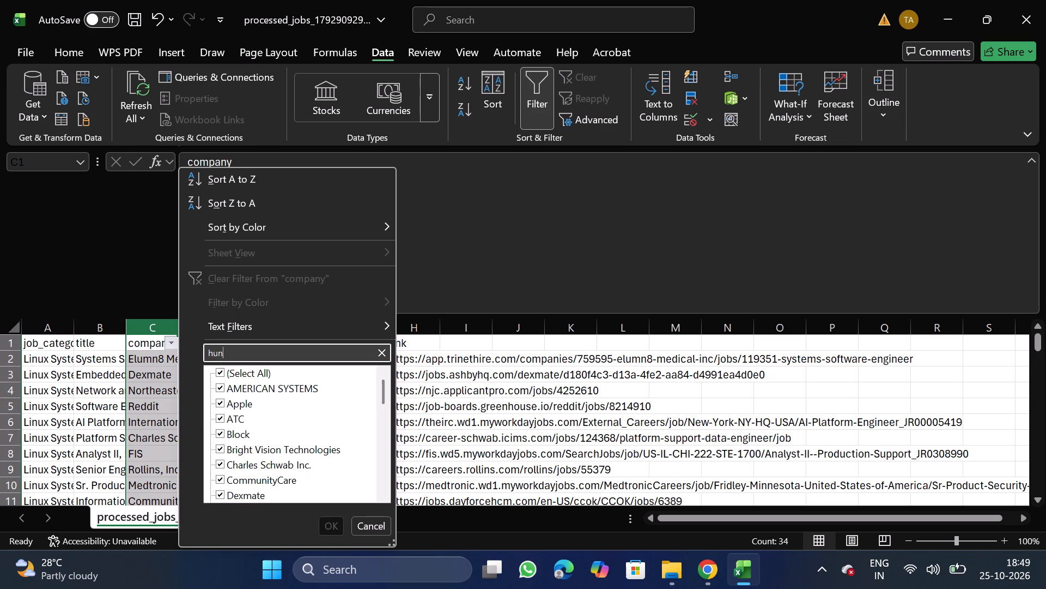
pyautogui.press('BackSpace')
pyautogui.press('BackSpace')
pyautogui.press('BackSpace')
pyautogui.press('BackSpace')
pyautogui.press('BackSpace')
pyautogui.press('BackSpace')
pyautogui.press('BackSpace')
pyautogui.press('BackSpace')
pyautogui.press('BackSpace')
pyautogui.press('BackSpace')
pyautogui.press('BackSpace')
pyautogui.press('BackSpace')
pyautogui.press('BackSpace')
pyautogui.press('BackSpace')
# Search the company filter values for "skim" and "ape", clearing the search text each time.
pyautogui.write('skim')
pyautogui.press('BackSpace')
pyautogui.press('BackSpace')
pyautogui.press('BackSpace')
pyautogui.press('BackSpace')
pyautogui.press('BackSpace')
pyautogui.press('BackSpace')
pyautogui.press('BackSpace')
pyautogui.press('BackSpace')
pyautogui.press('BackSpace')
pyautogui.press('BackSpace')
pyautogui.press('BackSpace')
pyautogui.press('BackSpace')
pyautogui.press('BackSpace')
pyautogui.press('BackSpace')
pyautogui.press('BackSpace')
pyautogui.write('ape')
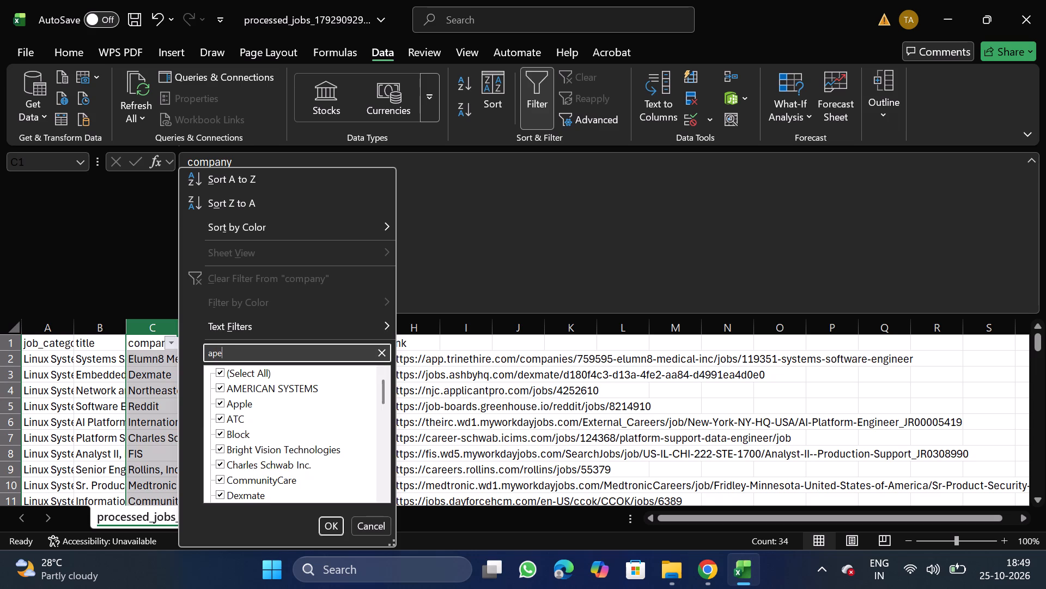
pyautogui.press('BackSpace')
pyautogui.press('BackSpace')
pyautogui.press('BackSpace')
pyautogui.press('BackSpace')
pyautogui.press('BackSpace')
pyautogui.press('BackSpace')
pyautogui.press('BackSpace')
pyautogui.press('BackSpace')
# Search the company filter values for "in landem", cancel the search and remove the company filter.
pyautogui.write('in landem')
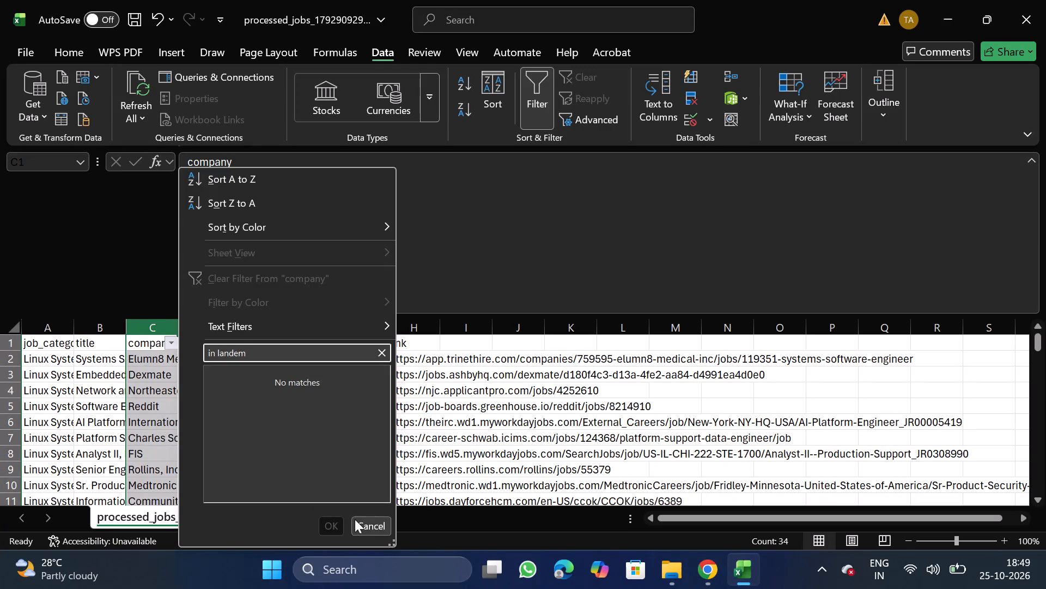
pyautogui.click(372, 517)
pyautogui.click(533, 97)
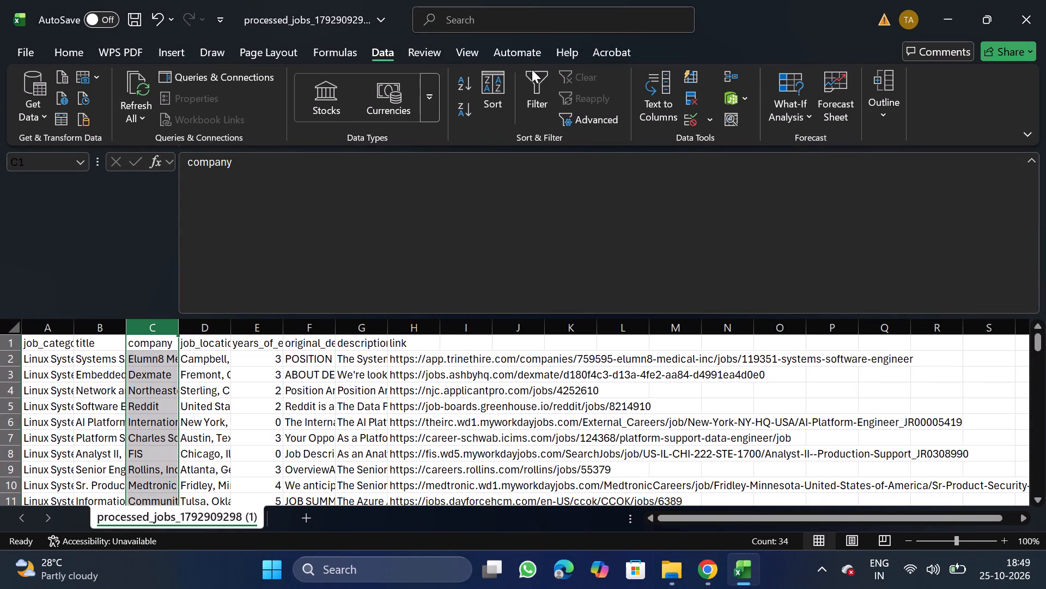
# Turn the company column filter back on, look through its list of company names and remove the filter.
pyautogui.click(528, 97)
pyautogui.click(172, 340)
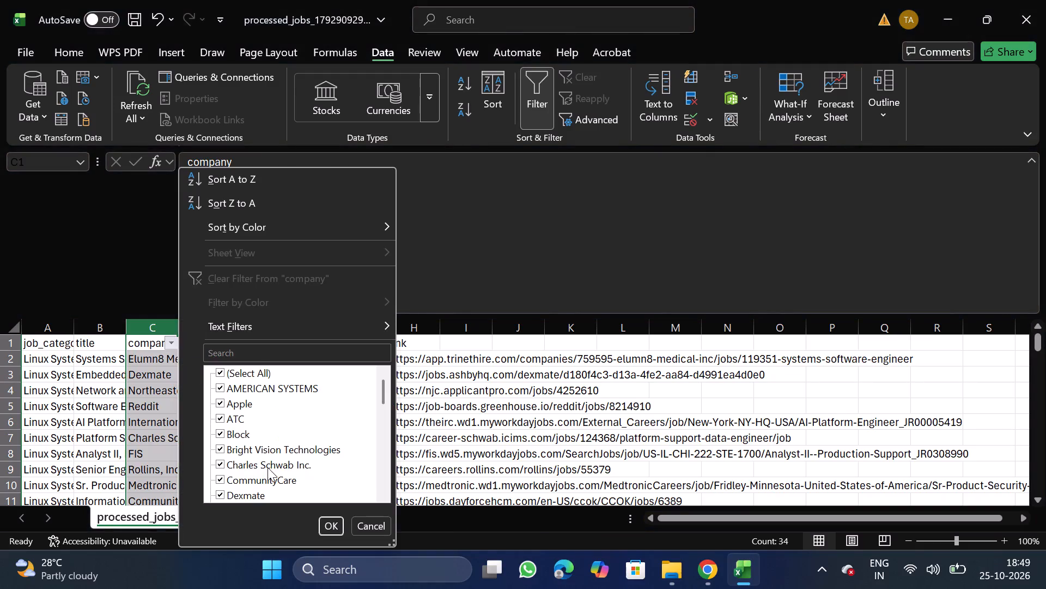
pyautogui.scroll(-3, 267, 467)
pyautogui.click(558, 365)
pyautogui.click(545, 97)
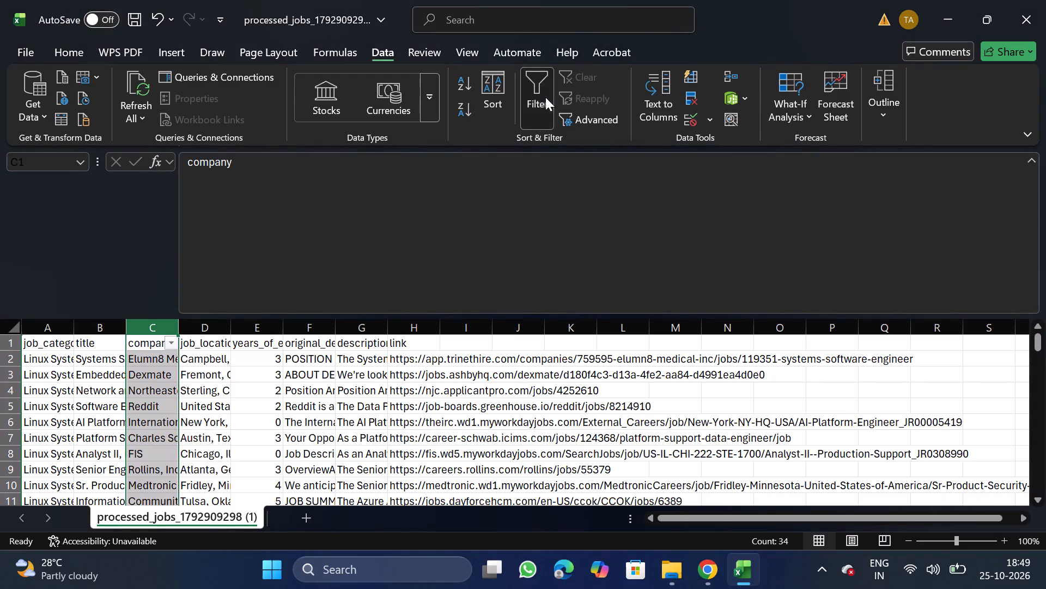
# Save the cleaned sheet as a comma-delimited CSV named Linux_10_25 in the Daily Scraping jobs folder under Documents.
pyautogui.click(33, 49)
pyautogui.doubleClick(70, 277)
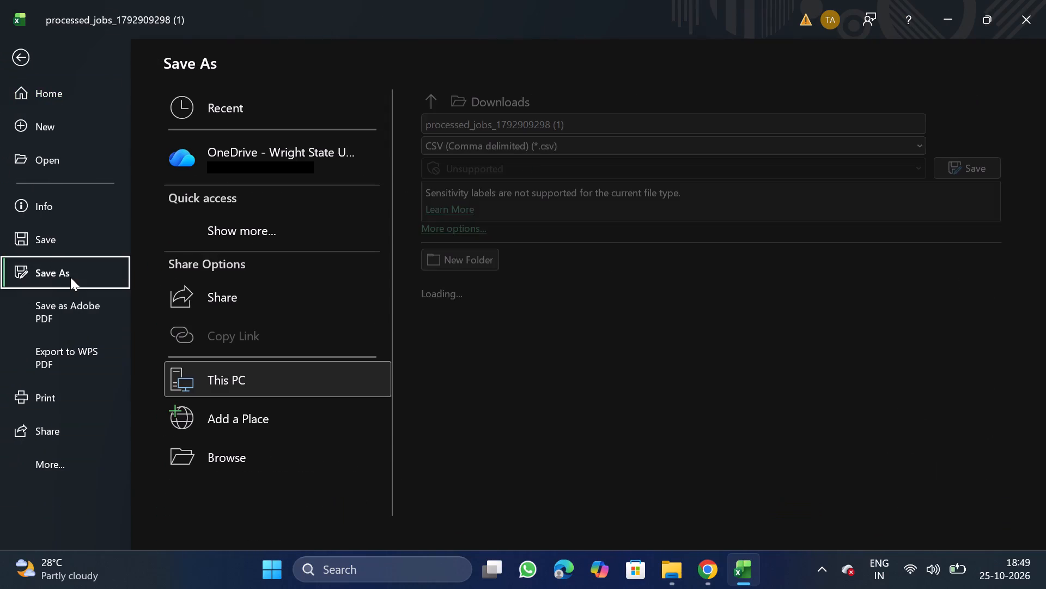
pyautogui.tripleClick(244, 460)
pyautogui.tripleClick(244, 460)
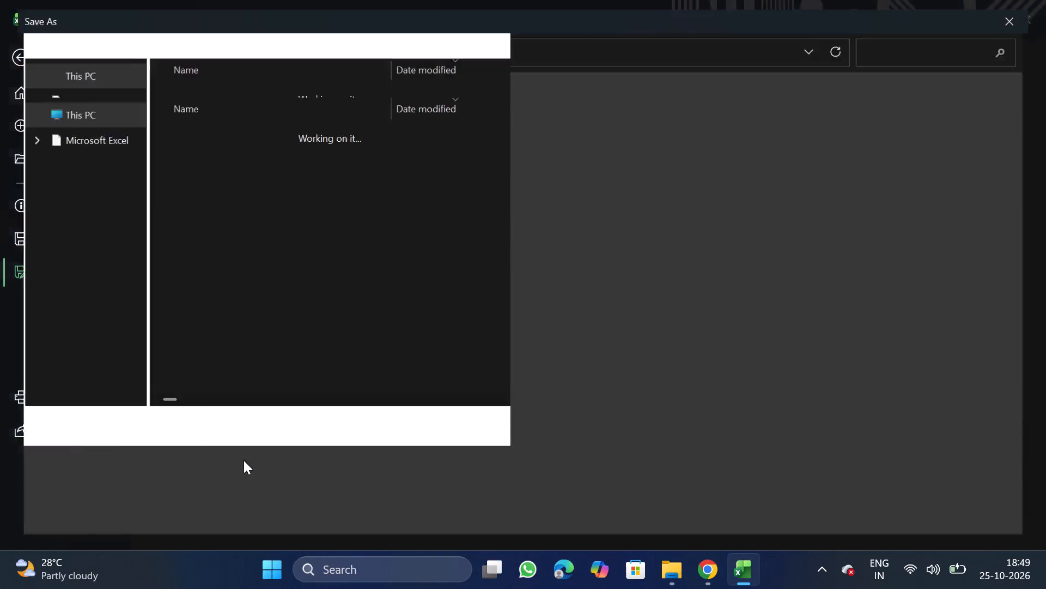
pyautogui.doubleClick(88, 163)
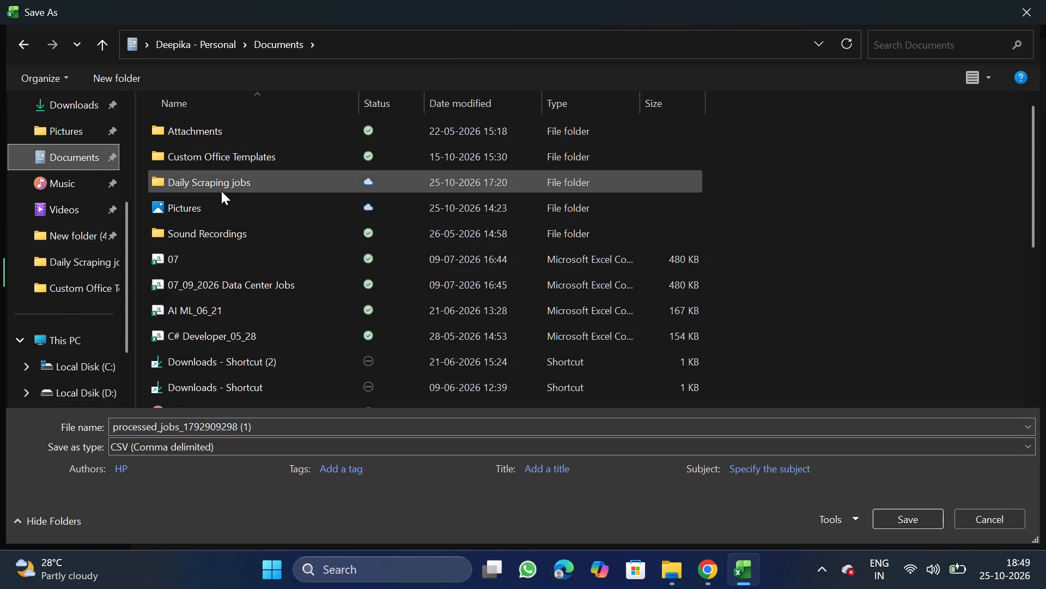
pyautogui.doubleClick(221, 191)
pyautogui.click(288, 424)
pyautogui.press('BackSpace')
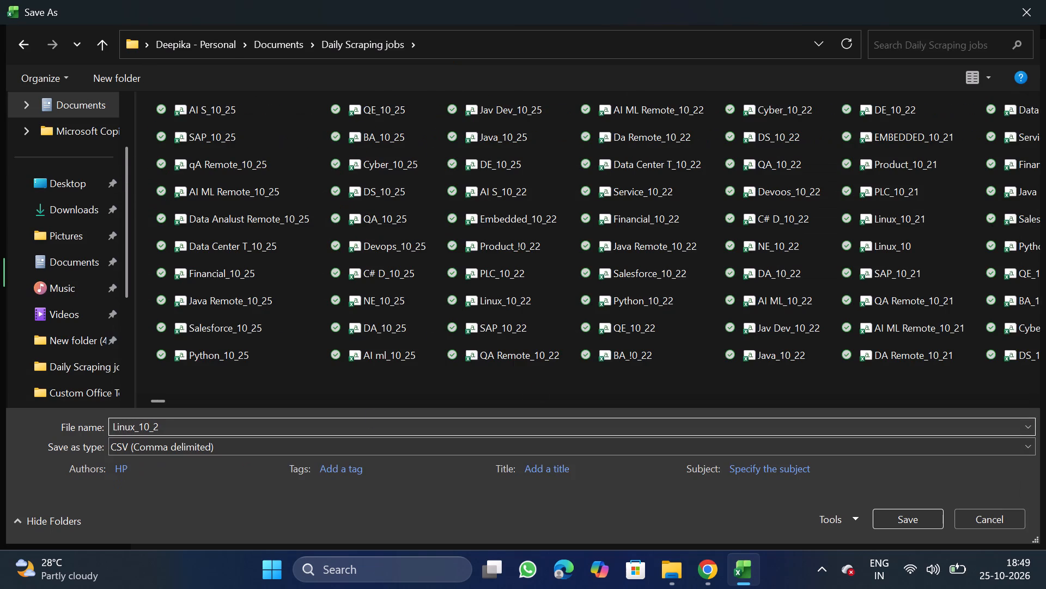
pyautogui.moveTo(905, 534); pyautogui.dragTo(911, 516)
pyautogui.click(911, 516)
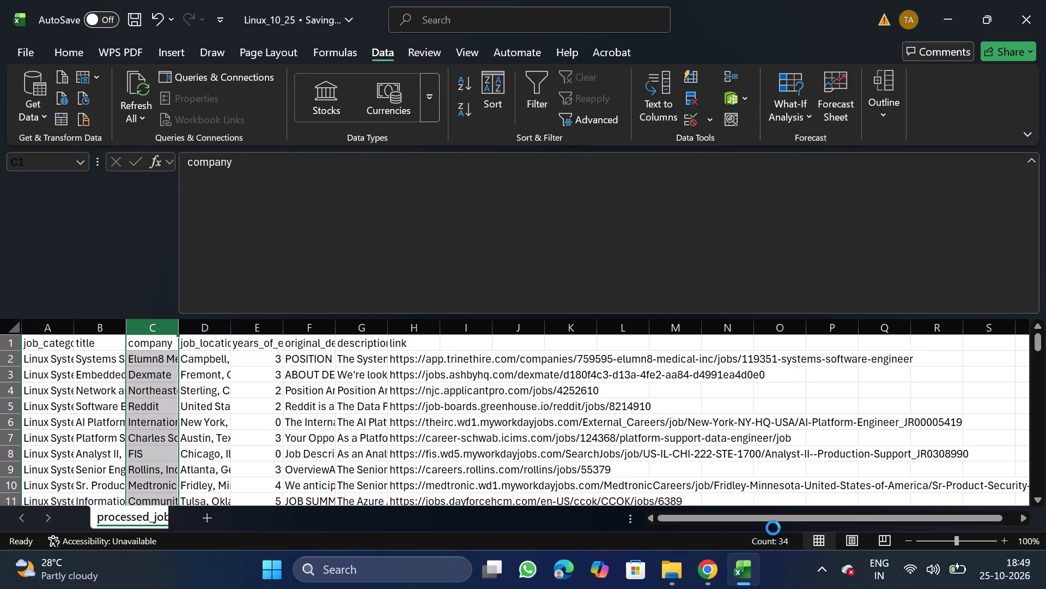
# Switch to NextGenApply in Chrome, choose Linux_10_25.csv for the bulk job upload and upload it.
pyautogui.click(709, 574)
pyautogui.scroll(-2, 533, 449)
pyautogui.click(433, 437)
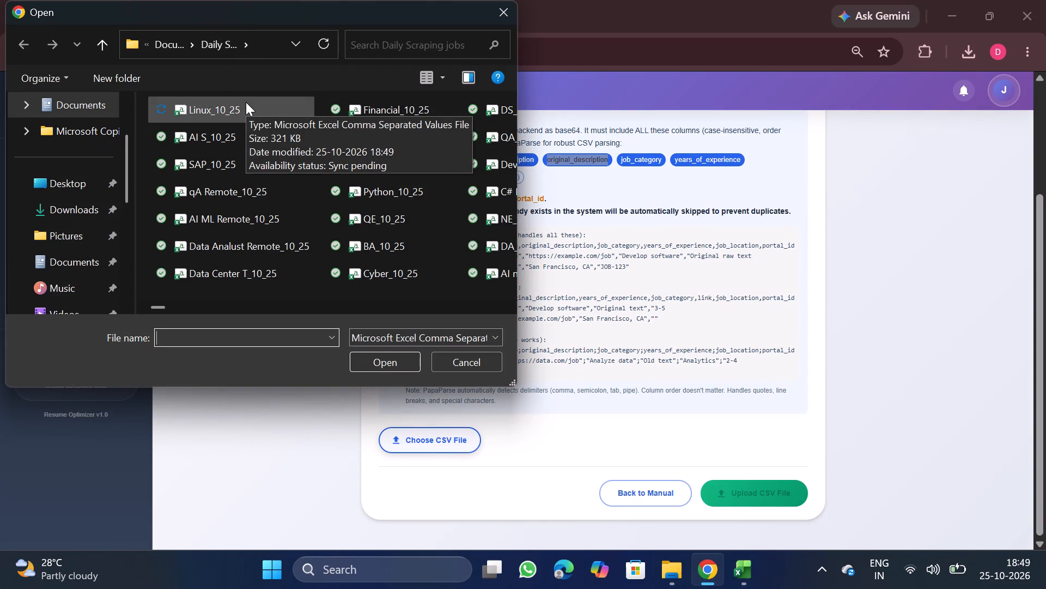
pyautogui.doubleClick(235, 102)
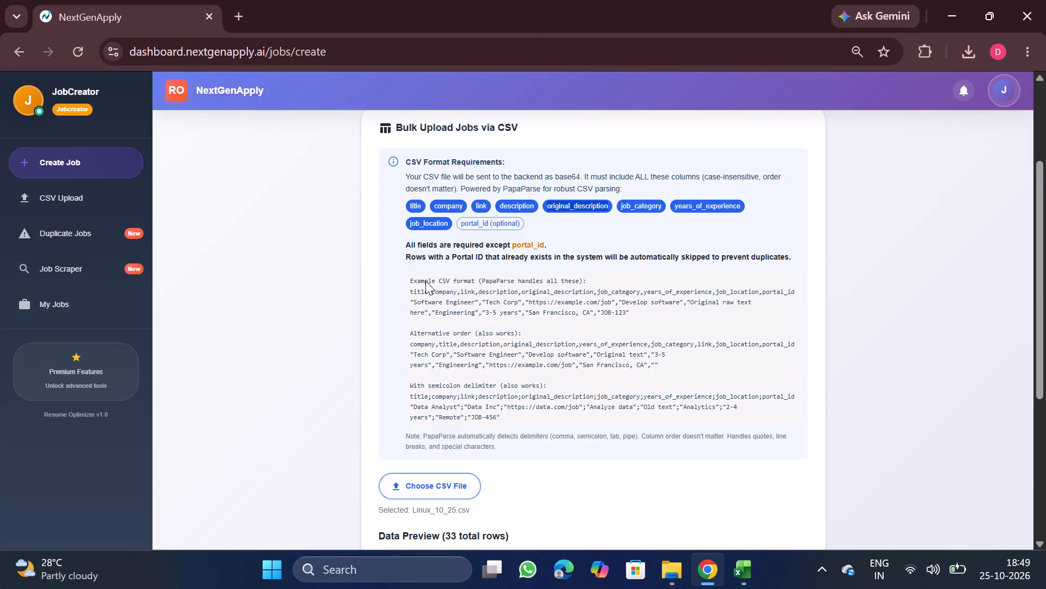
pyautogui.scroll(-6, 515, 423)
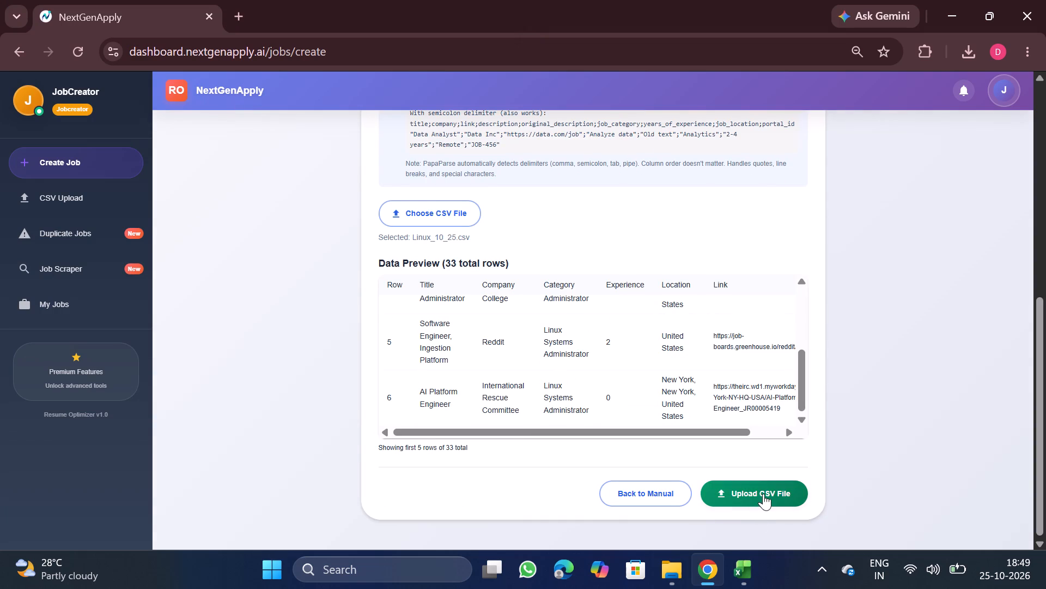
pyautogui.click(763, 494)
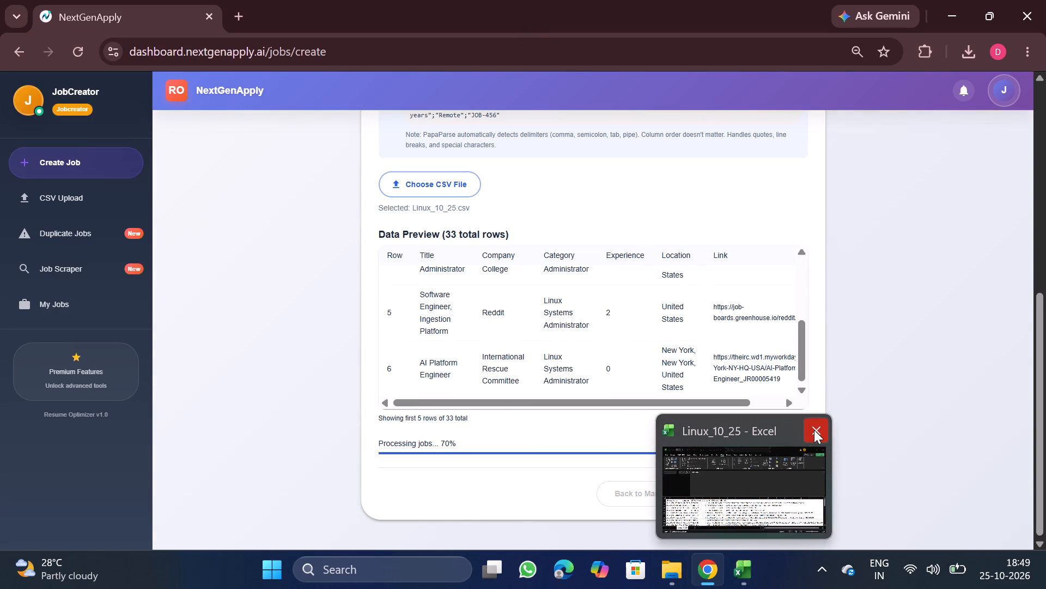
# Close the Linux_10_25 workbook in Excel.
pyautogui.click(814, 430)
# Download the processed CSV for PLC Control Engineer (#4519) from NextGenApply's CSV Upload History and open it in Excel.
pyautogui.scroll(3, 654, 328)
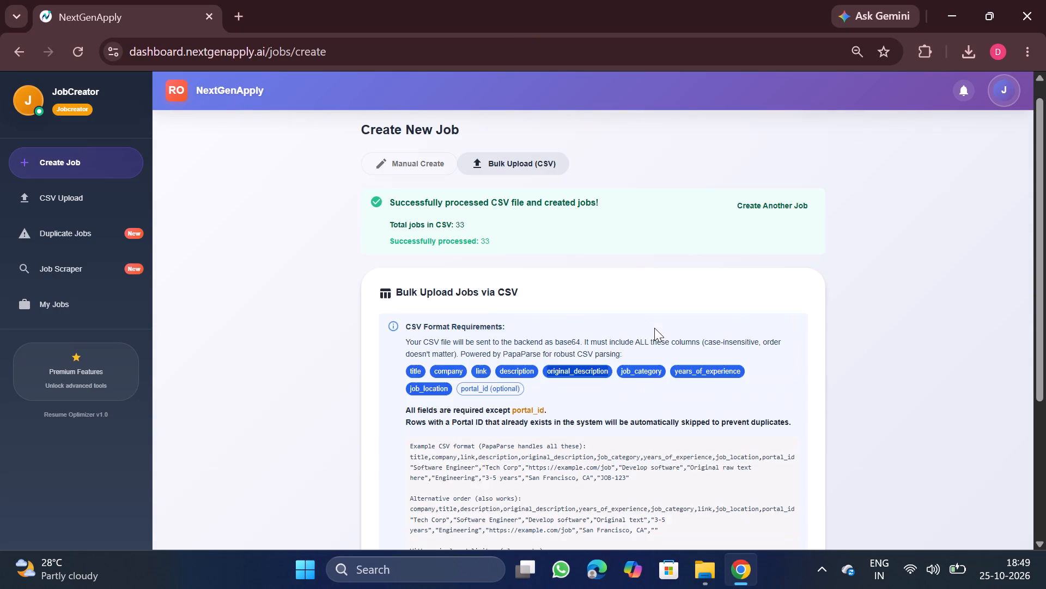
pyautogui.click(128, 211)
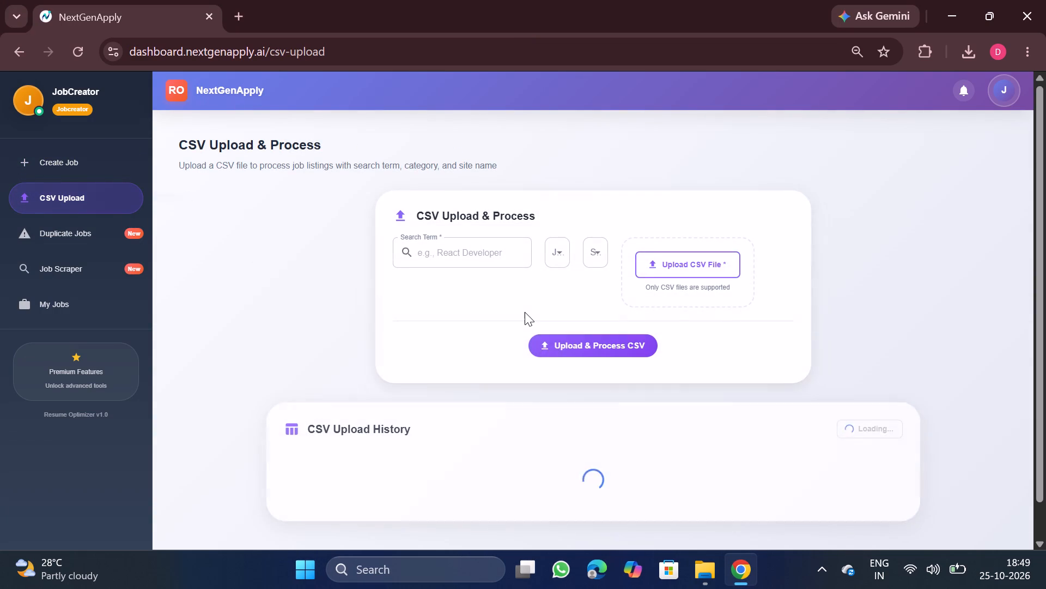
pyautogui.scroll(3, 525, 312)
pyautogui.scroll(-2, 729, 462)
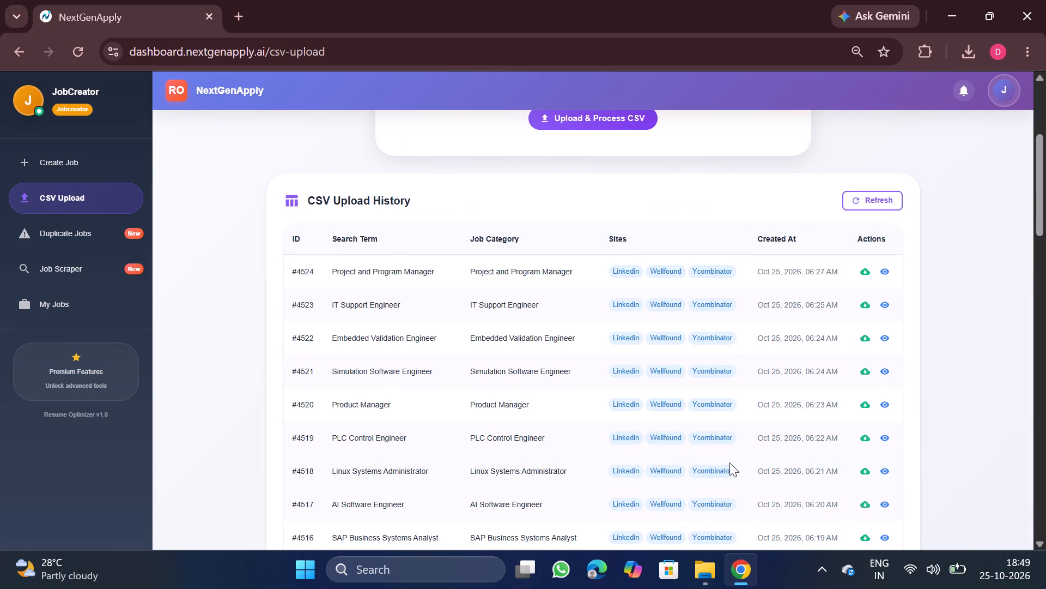
pyautogui.scroll(1, 741, 493)
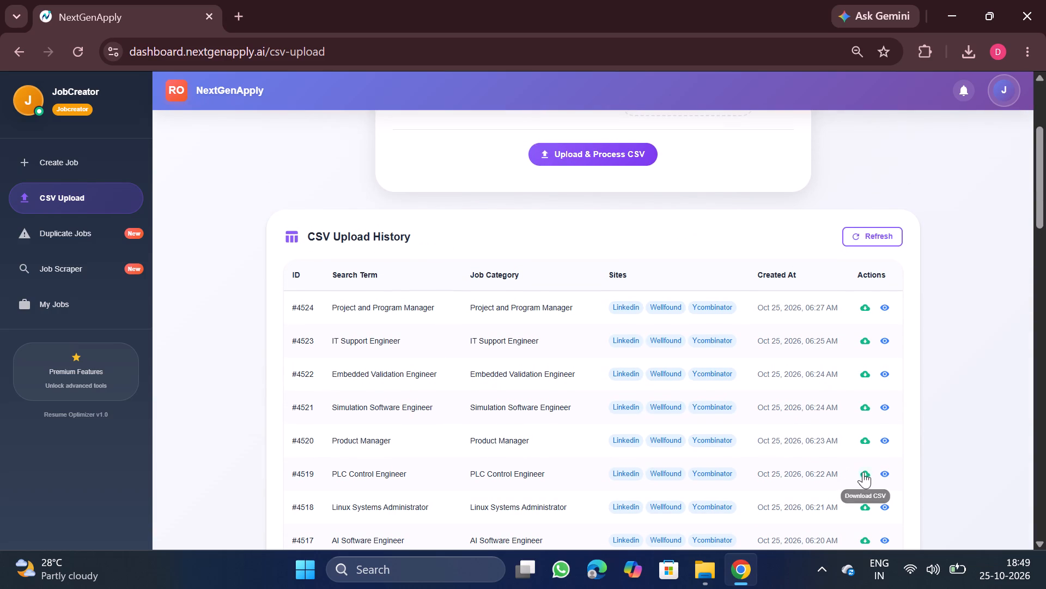
pyautogui.click(865, 471)
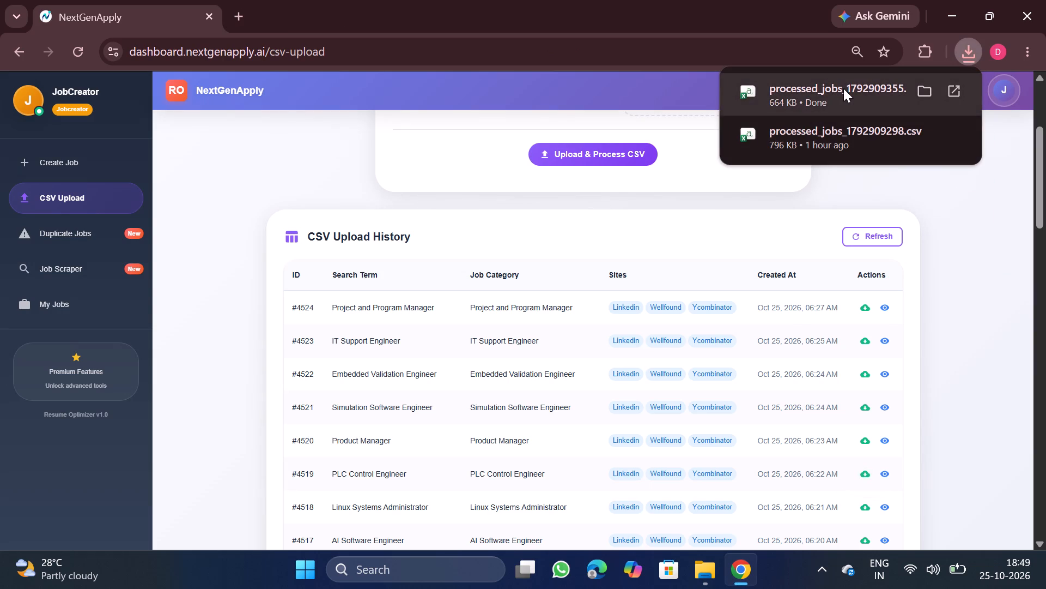
pyautogui.click(843, 88)
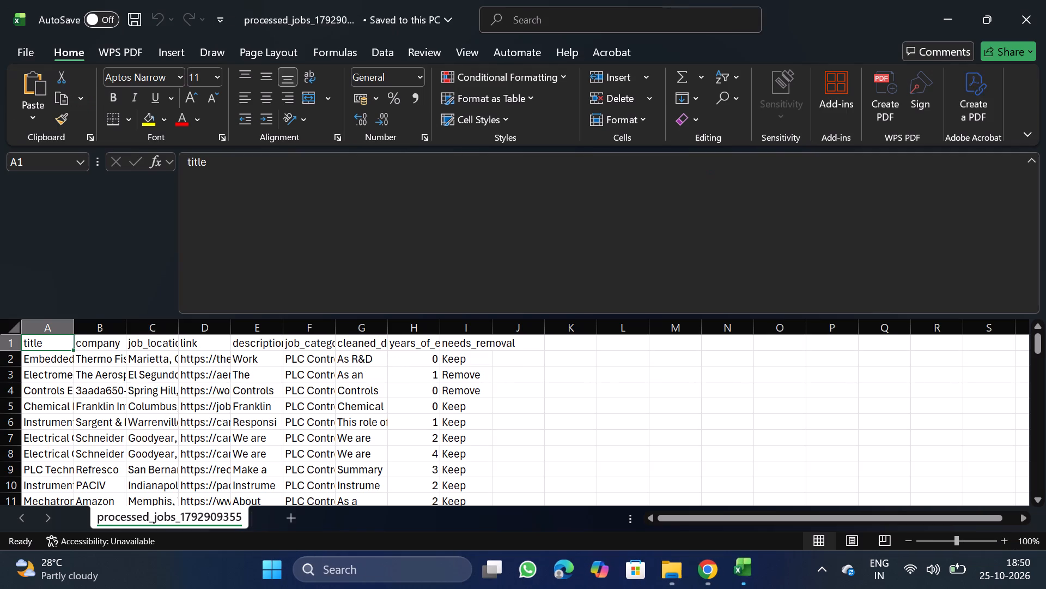
# Remove duplicate rows from the PLC Control Engineer data, comparing only the company column.
pyautogui.click(253, 461)
pyautogui.hotkey('ctrl', 'a')
pyautogui.click(397, 56)
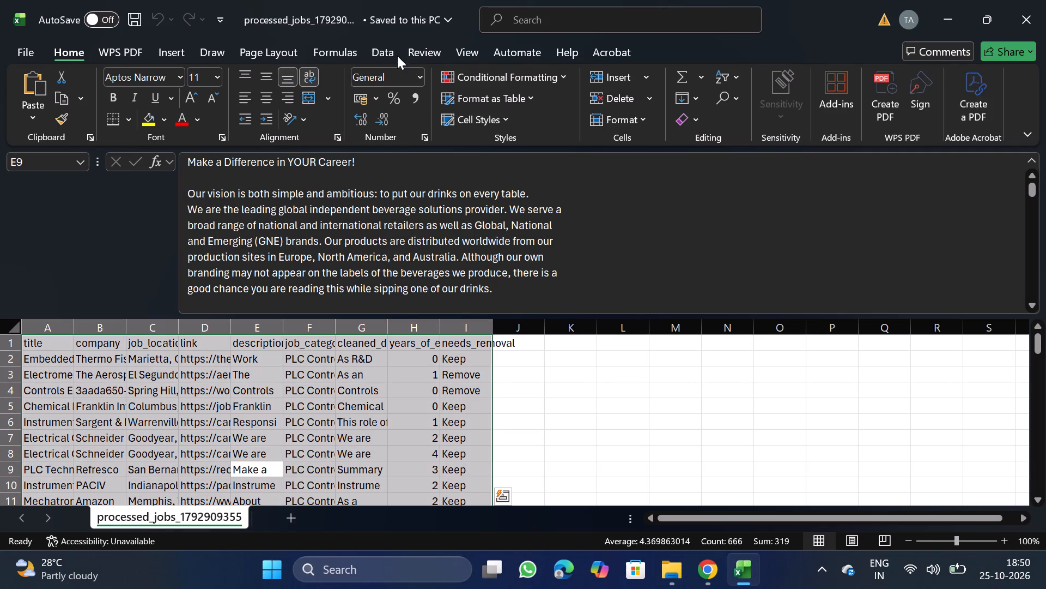
pyautogui.click(690, 97)
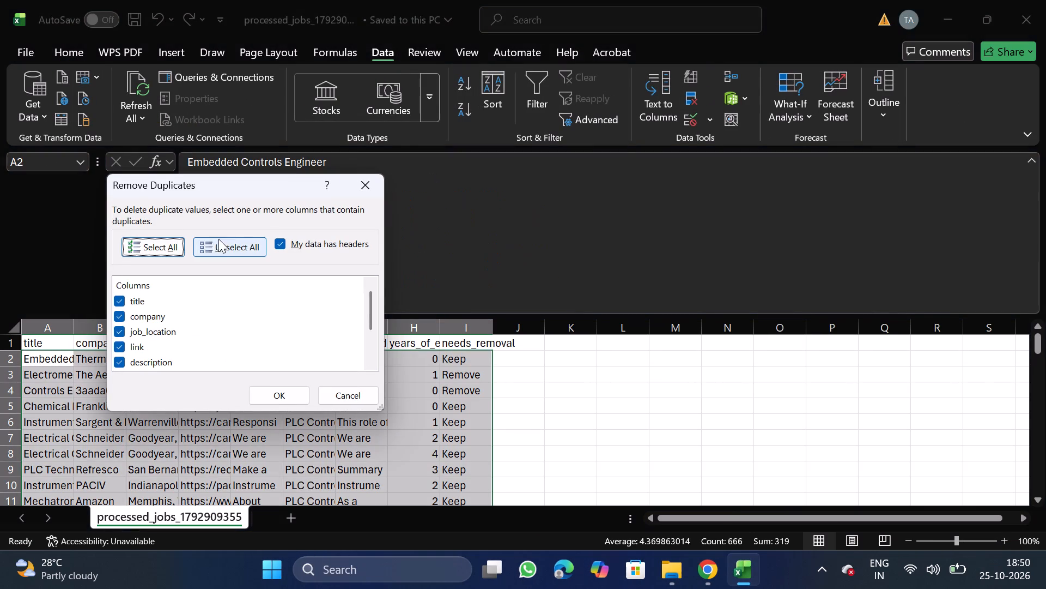
pyautogui.click(224, 256)
pyautogui.click(122, 317)
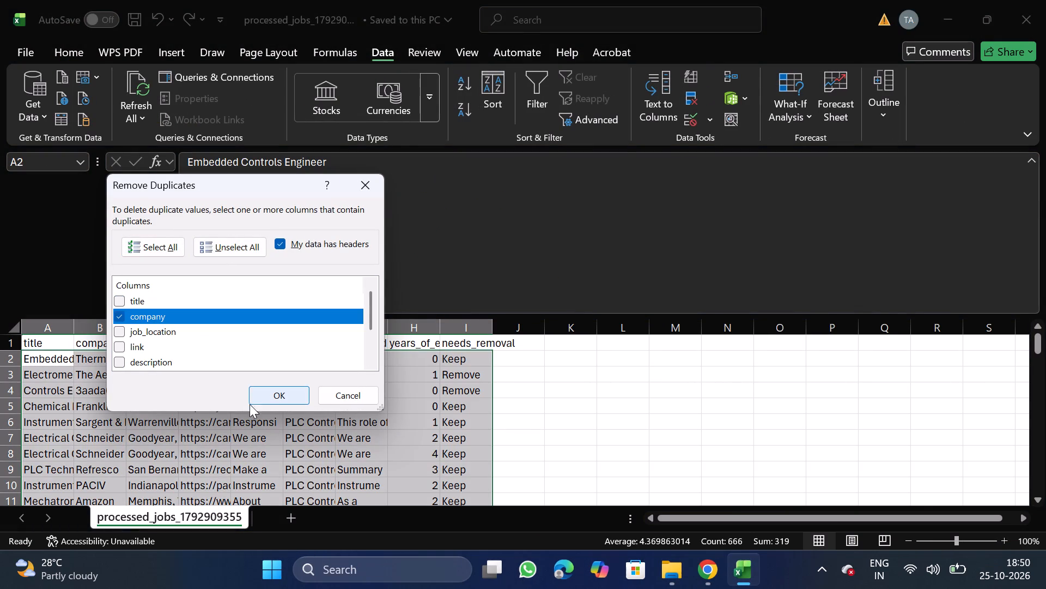
pyautogui.click(273, 401)
pyautogui.click(629, 327)
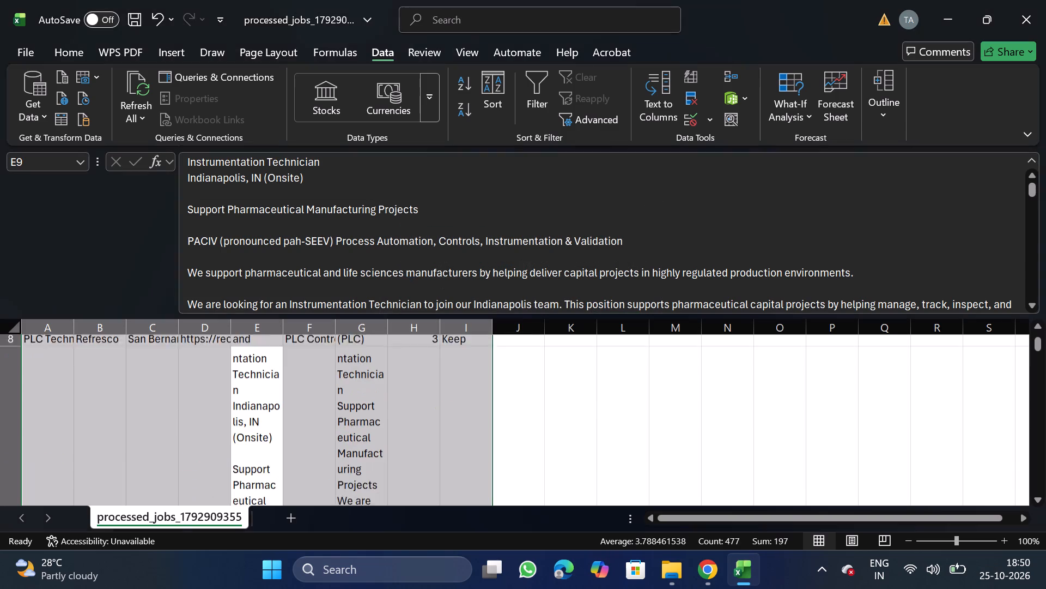
# Filter the needs_removal column to Remove, delete all the filtered rows and turn the filter off.
pyautogui.moveTo(1036, 347); pyautogui.dragTo(1028, 270)
pyautogui.click(453, 336)
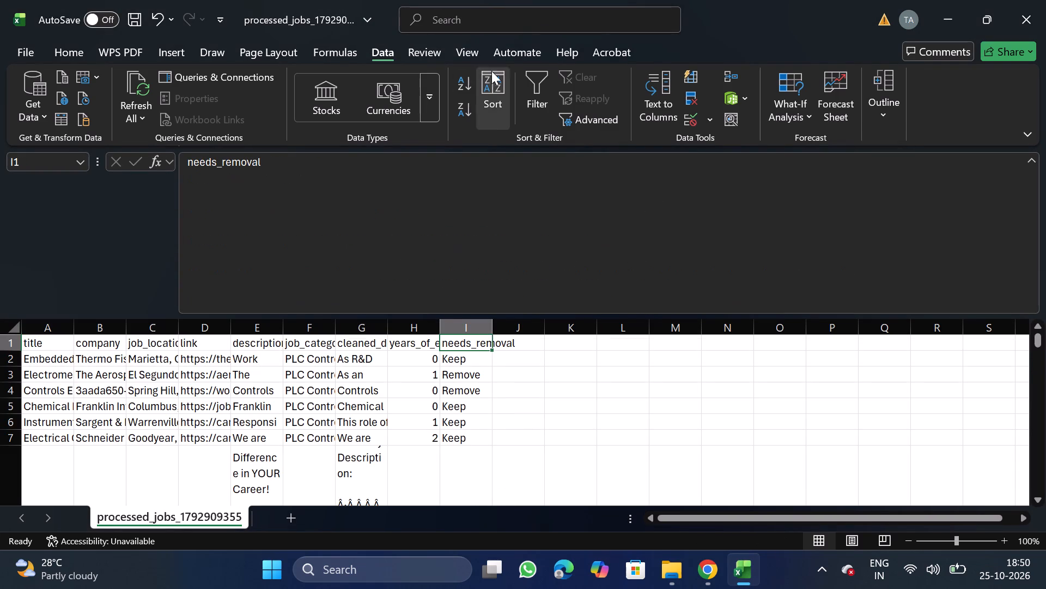
pyautogui.click(534, 91)
pyautogui.click(481, 343)
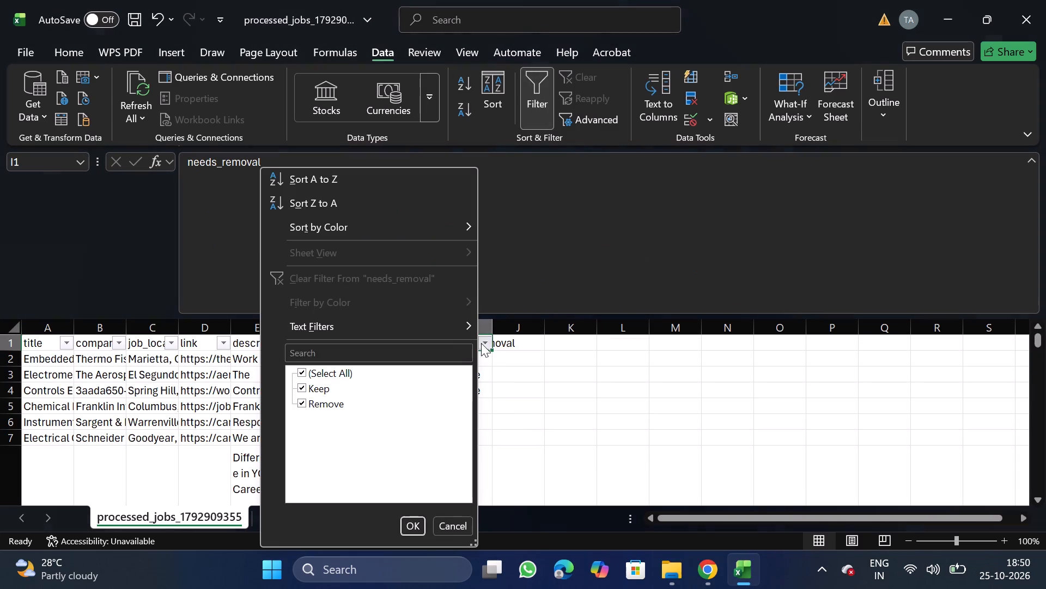
pyautogui.click(314, 385)
pyautogui.click(416, 530)
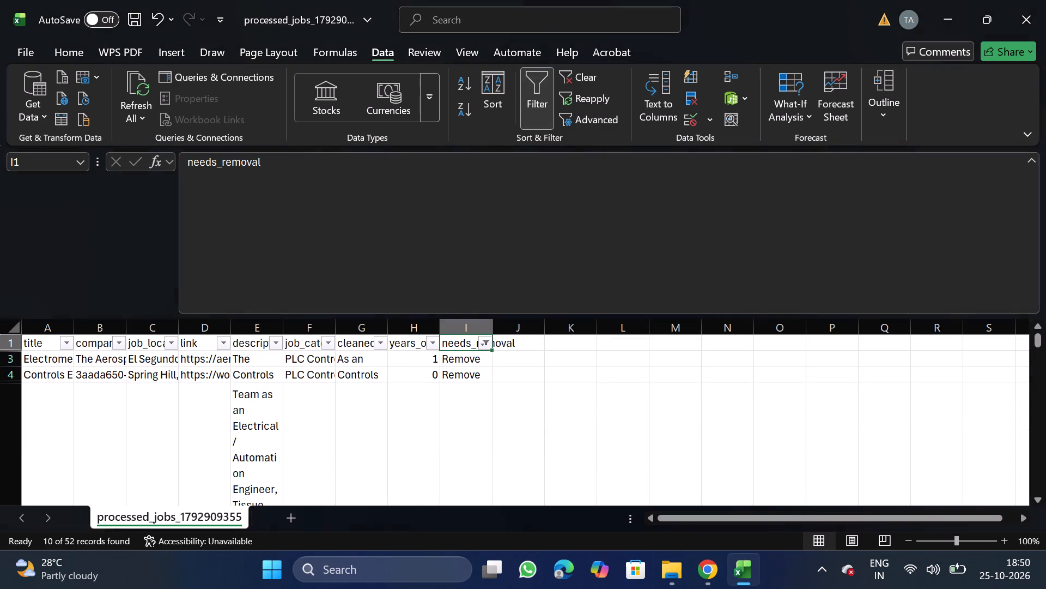
pyautogui.click(0, 359)
pyautogui.hotkey('ctrl', 'shift', 'Down')
pyautogui.rightClick(98, 392)
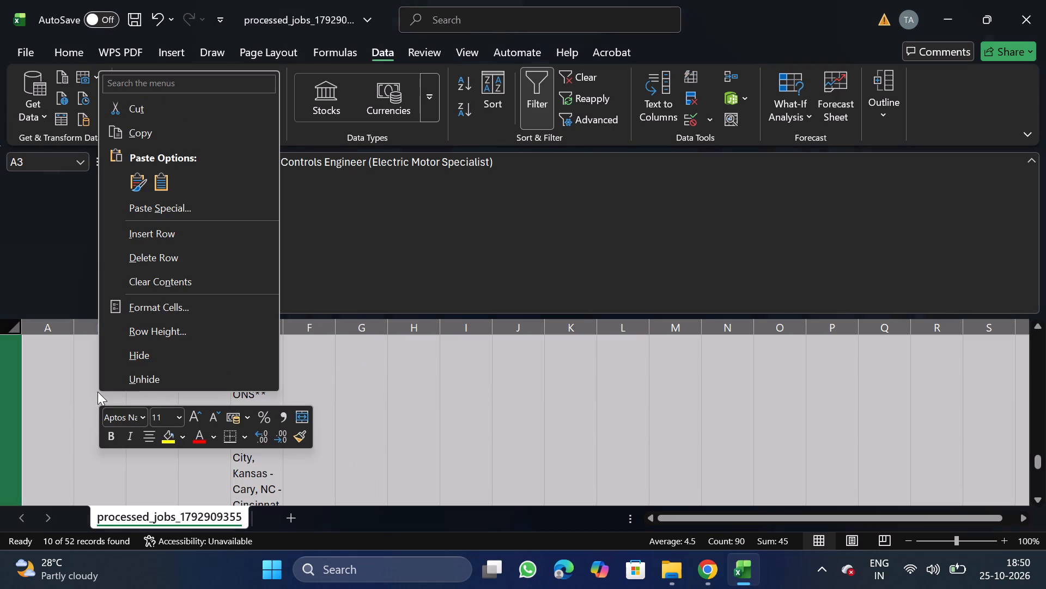
pyautogui.click(162, 254)
pyautogui.click(539, 94)
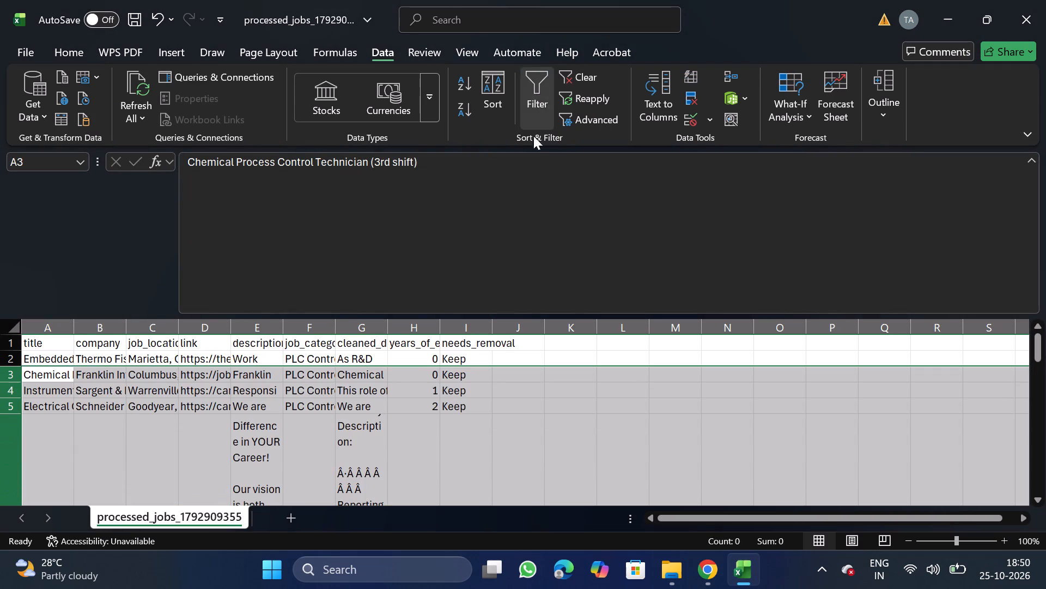
# Filter the years_of_experience column to 8 and 10, delete the filtered rows and turn the filter off.
pyautogui.click(424, 344)
pyautogui.click(540, 85)
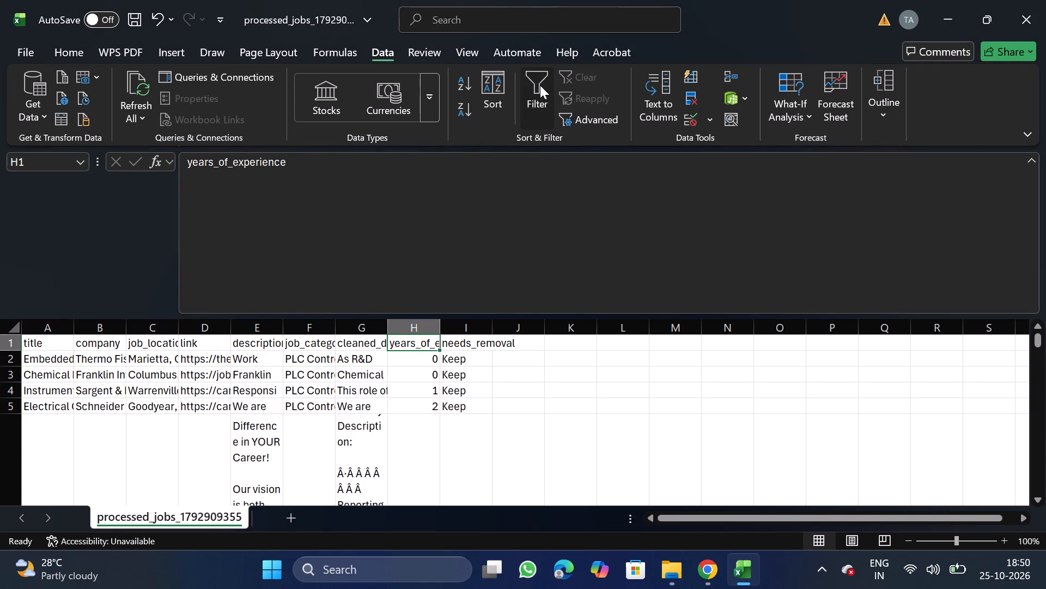
pyautogui.click(433, 343)
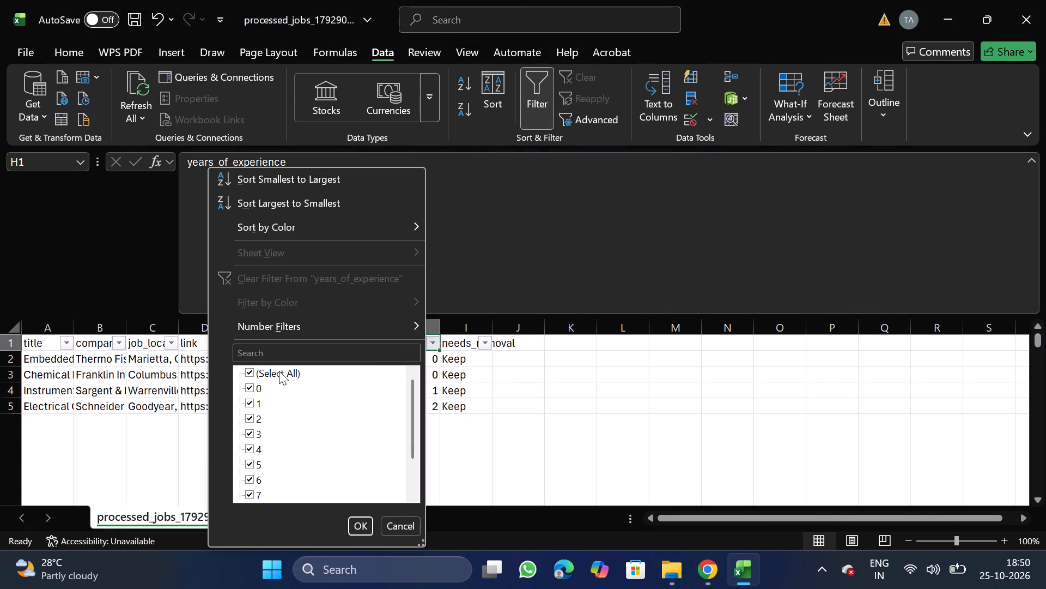
pyautogui.click(279, 371)
pyautogui.scroll(-1, 279, 431)
pyautogui.click(256, 464)
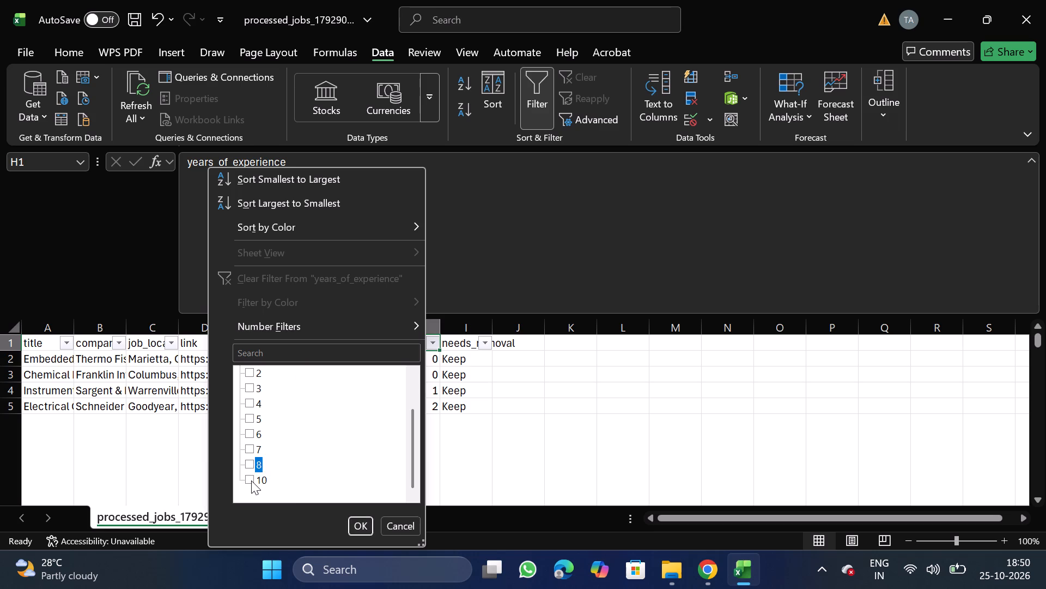
pyautogui.click(251, 481)
pyautogui.click(366, 531)
pyautogui.click(8, 369)
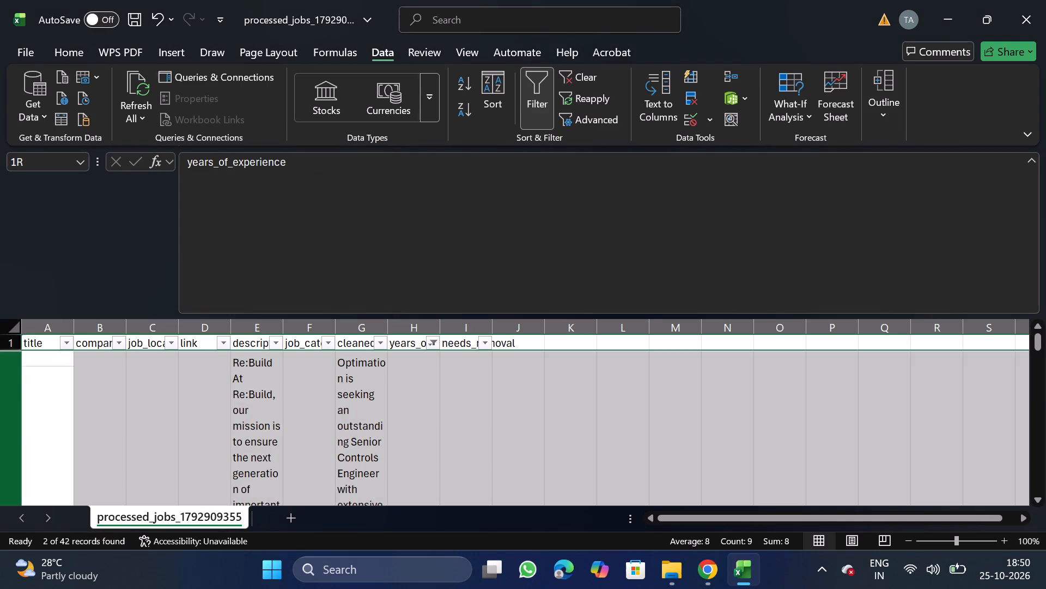
pyautogui.hotkey('ctrl', 'shift', 'Down')
pyautogui.rightClick(110, 417)
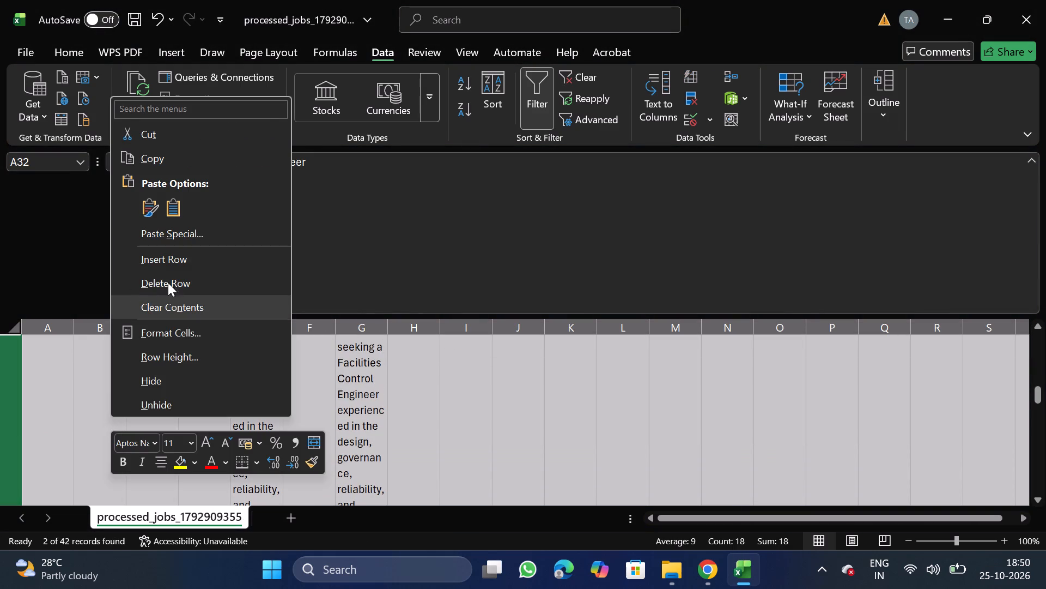
pyautogui.click(168, 283)
pyautogui.click(542, 92)
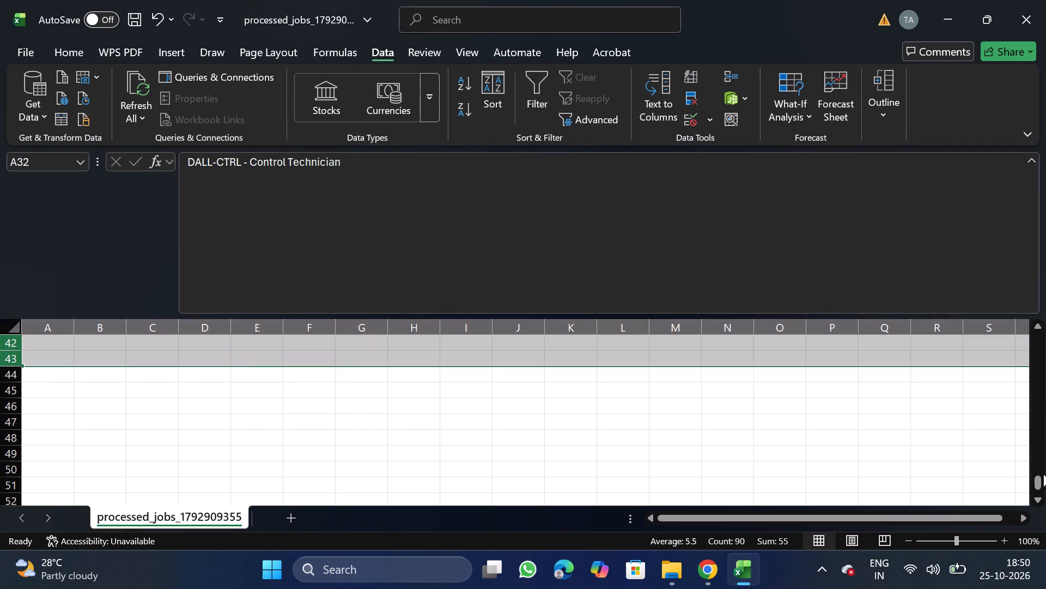
# Delete the needs_removal column.
pyautogui.moveTo(1039, 483); pyautogui.dragTo(1034, 256)
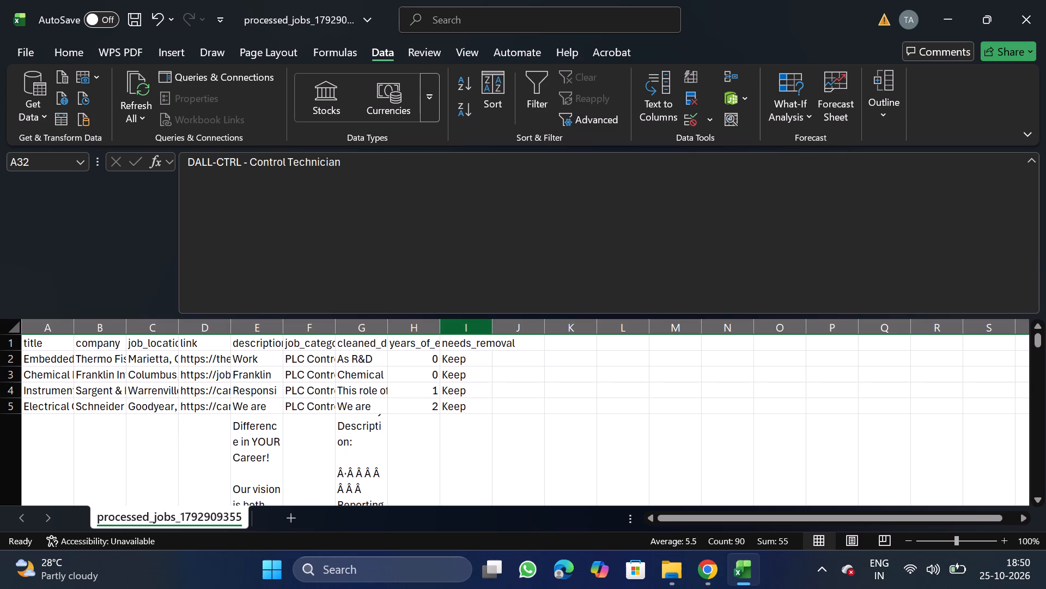
pyautogui.click(474, 324)
pyautogui.rightClick(469, 378)
pyautogui.click(549, 252)
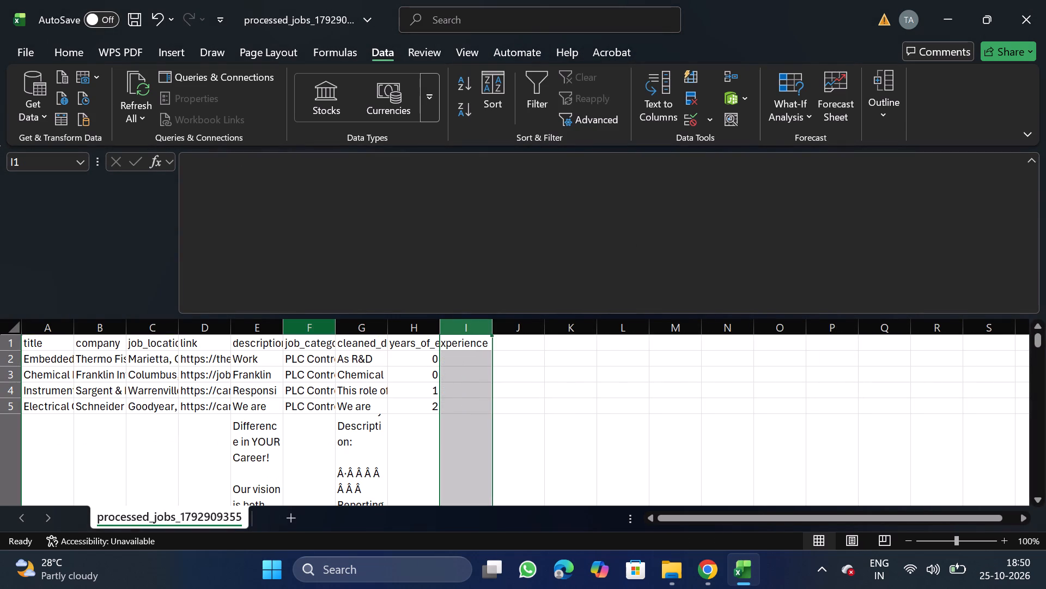
# Move the job_category column to the start of the sheet, before the title column.
pyautogui.click(311, 323)
pyautogui.hotkey('ctrl', 'x')
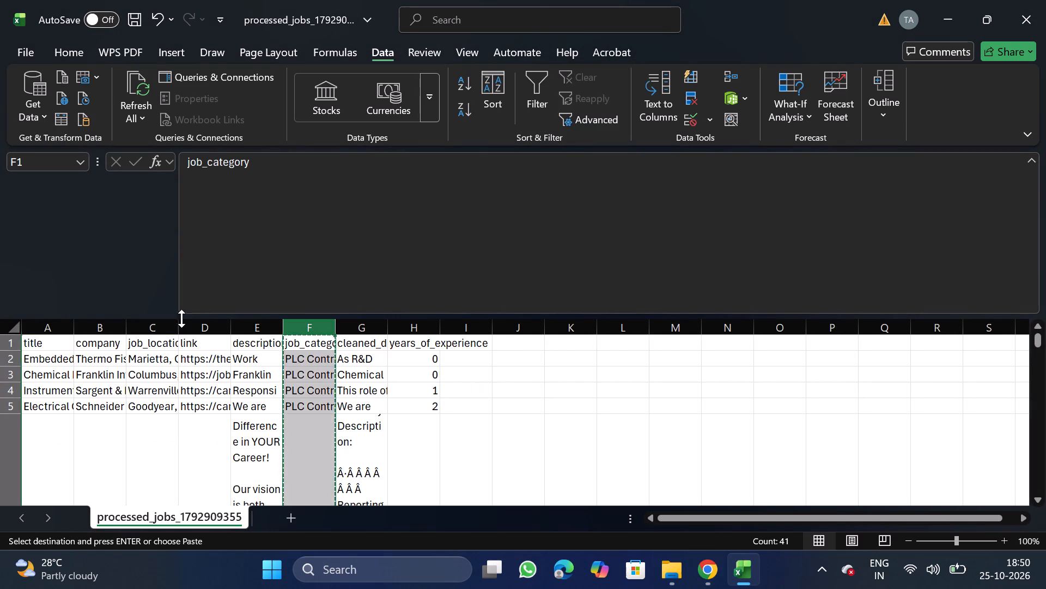
pyautogui.click(46, 330)
pyautogui.rightClick(37, 446)
pyautogui.click(120, 287)
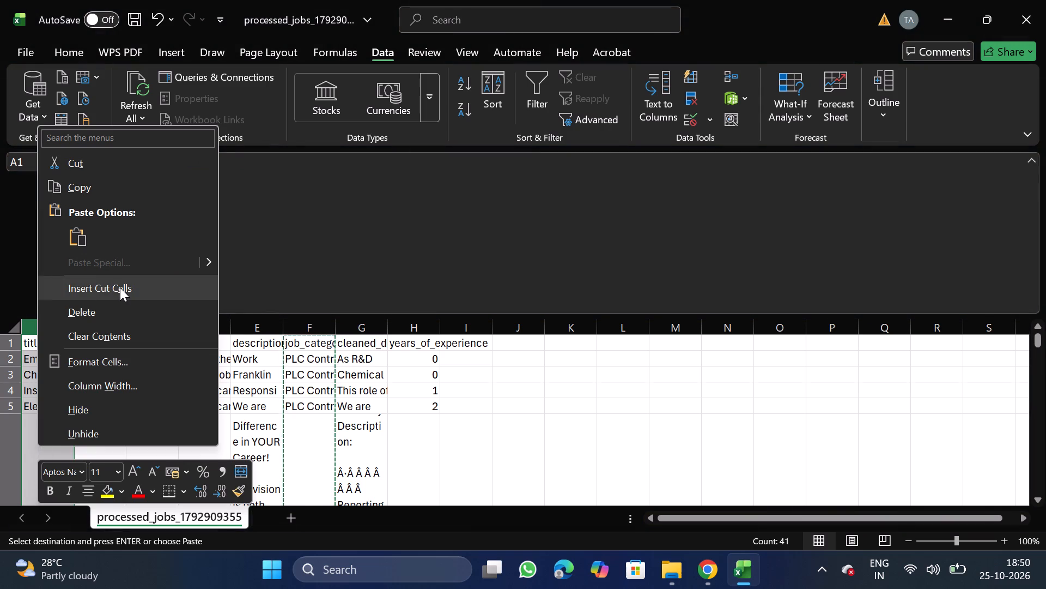
# Turn off text wrapping for the description and cleaned_description columns.
pyautogui.click(306, 333)
pyautogui.hotkey('shift', 'Right')
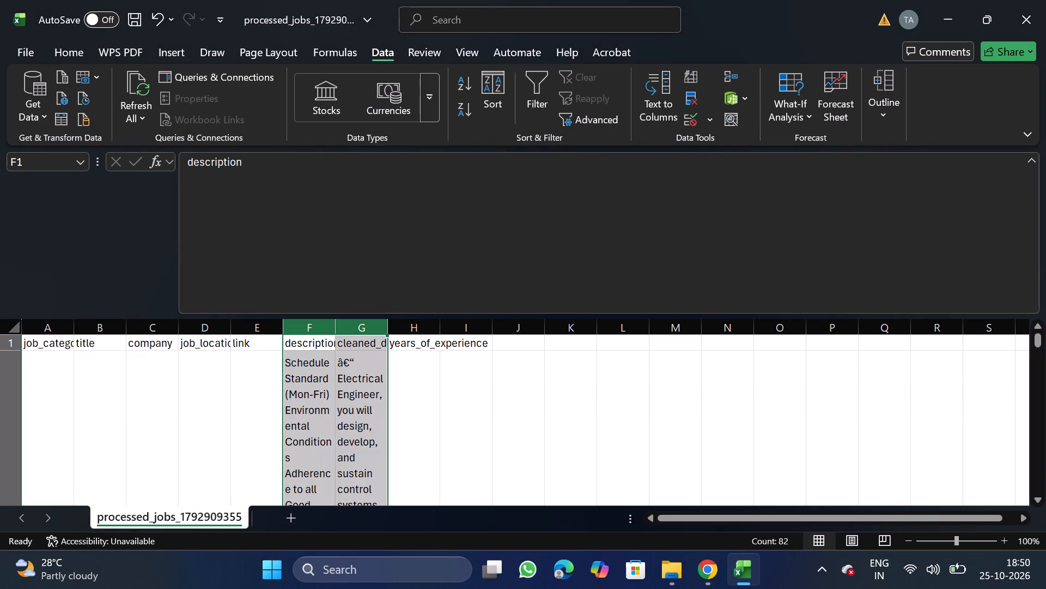
pyautogui.click(76, 56)
pyautogui.click(340, 137)
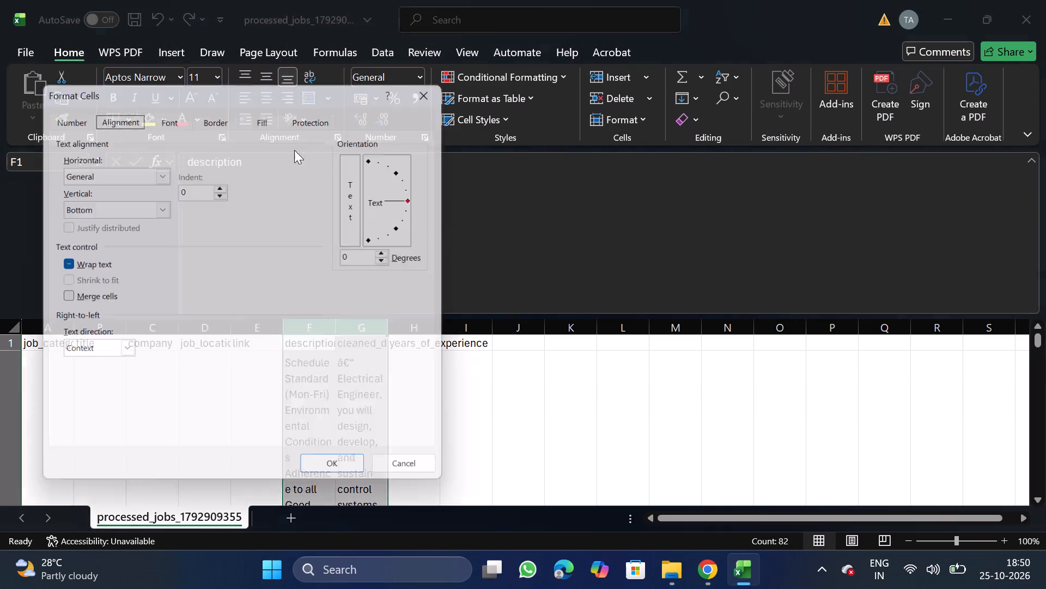
pyautogui.doubleClick(94, 261)
pyautogui.click(339, 479)
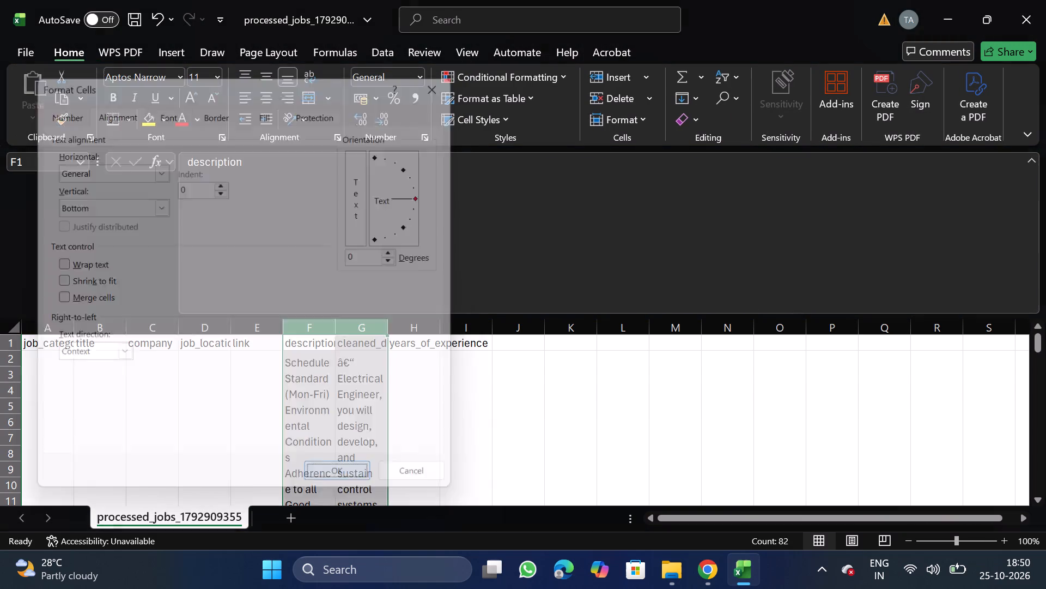
# Move the link column to the end of the data, after years_of_experience.
pyautogui.click(253, 327)
pyautogui.hotkey('ctrl', 'x')
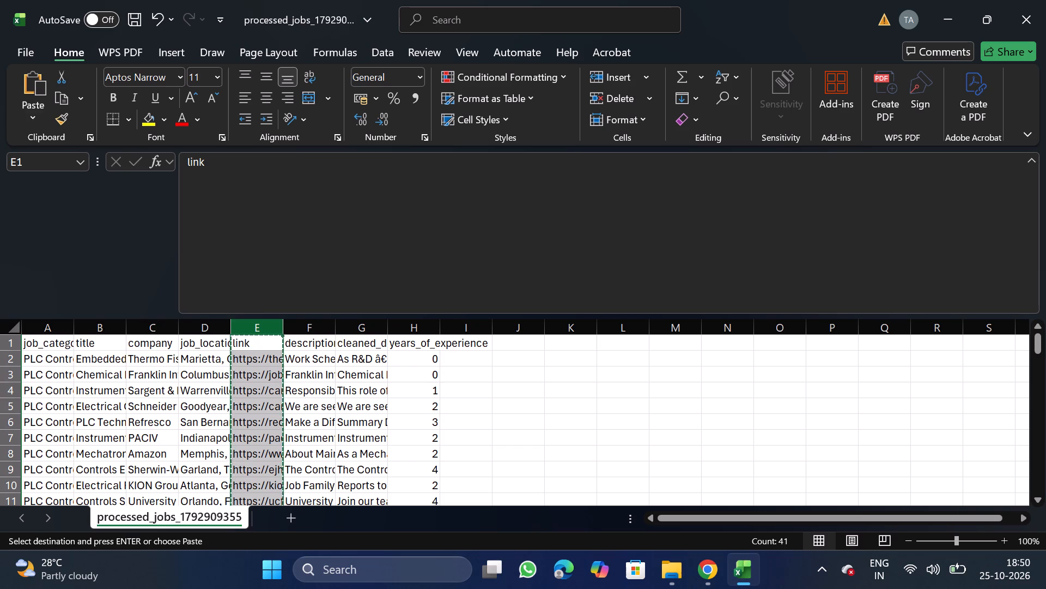
pyautogui.moveTo(457, 328); pyautogui.dragTo(463, 390)
pyautogui.rightClick(463, 390)
pyautogui.click(522, 235)
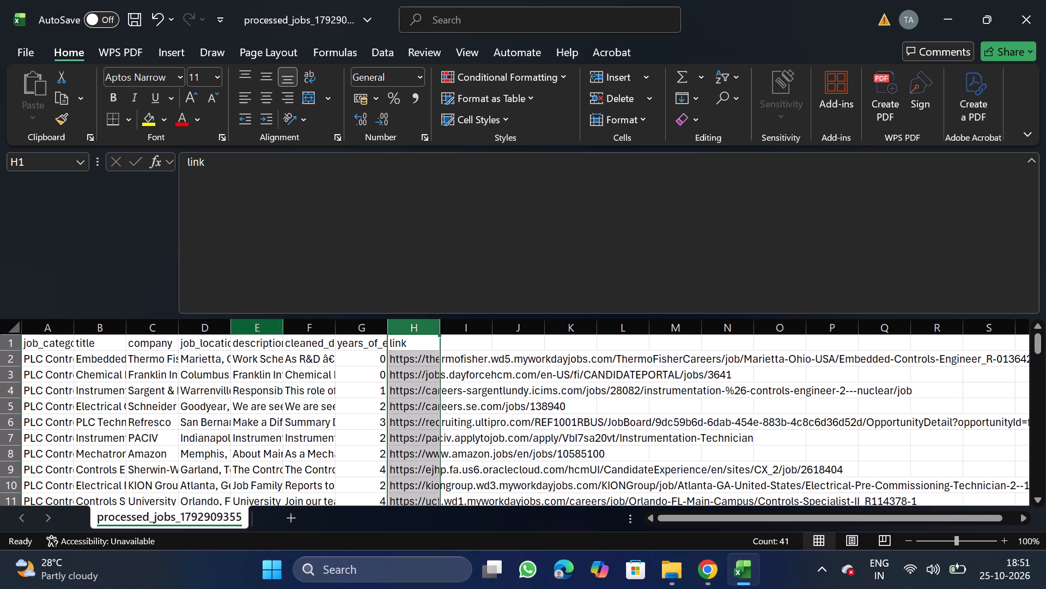
# Move the years_of_experience column between job_location and description.
pyautogui.click(357, 325)
pyautogui.hotkey('ctrl', 'x')
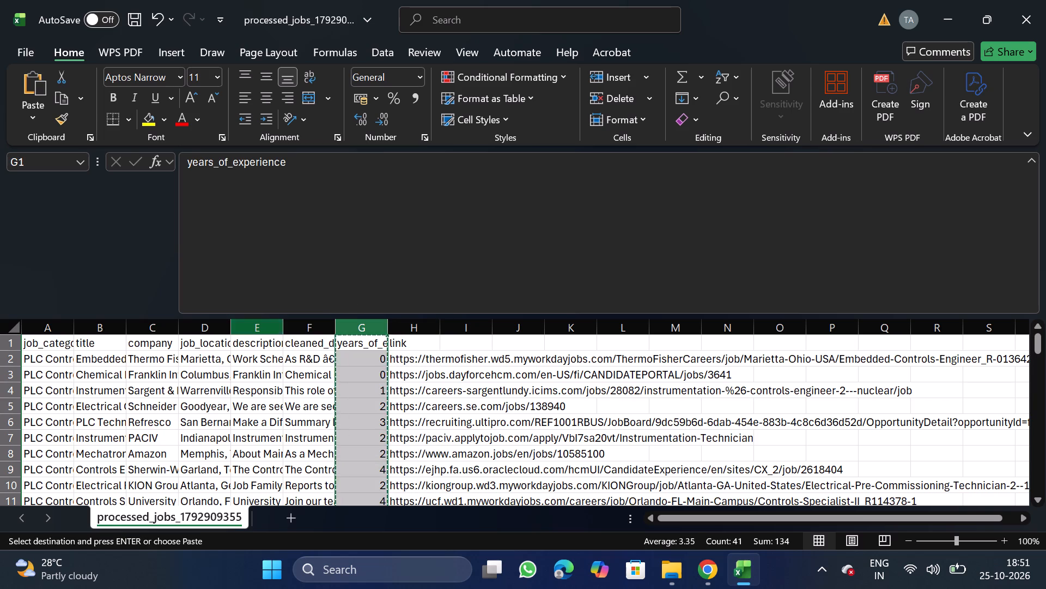
pyautogui.click(235, 326)
pyautogui.click(259, 328)
pyautogui.rightClick(259, 369)
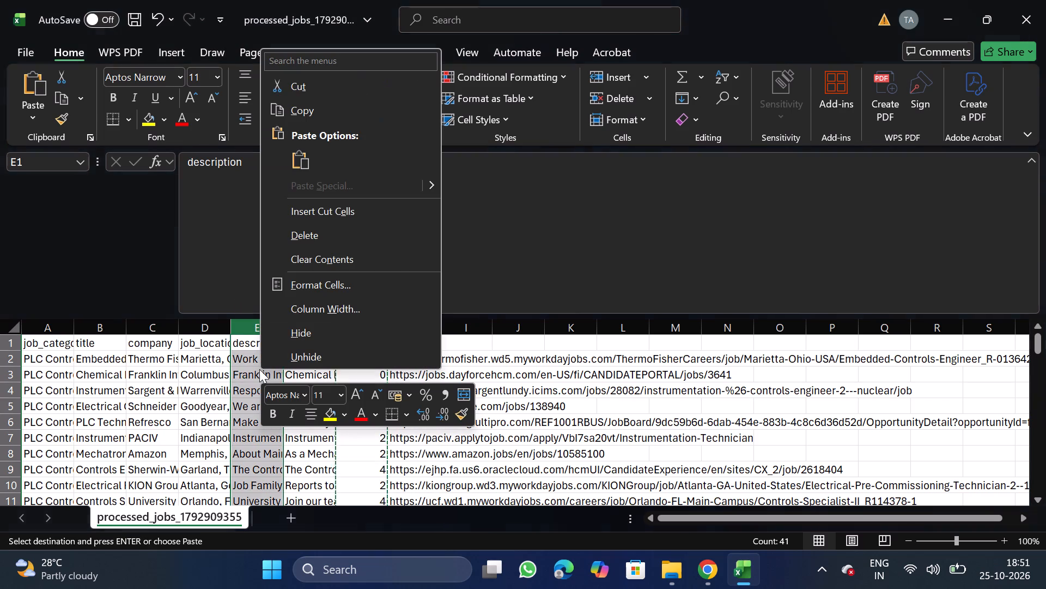
pyautogui.click(331, 207)
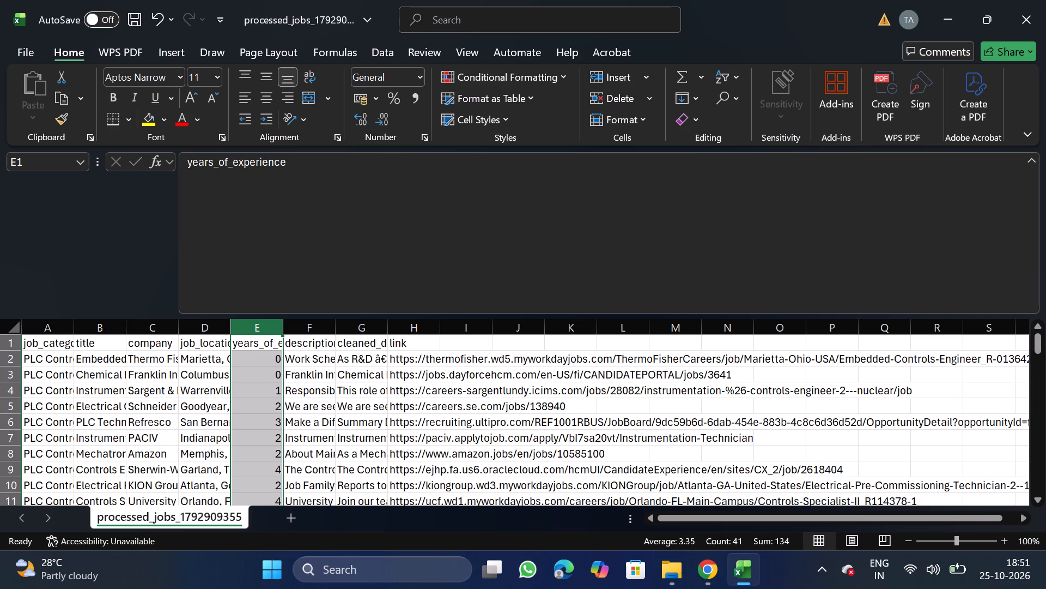
# Copy the header text of the description column and use it to rename the cleaned_description header to description.
pyautogui.click(98, 320)
pyautogui.click(313, 334)
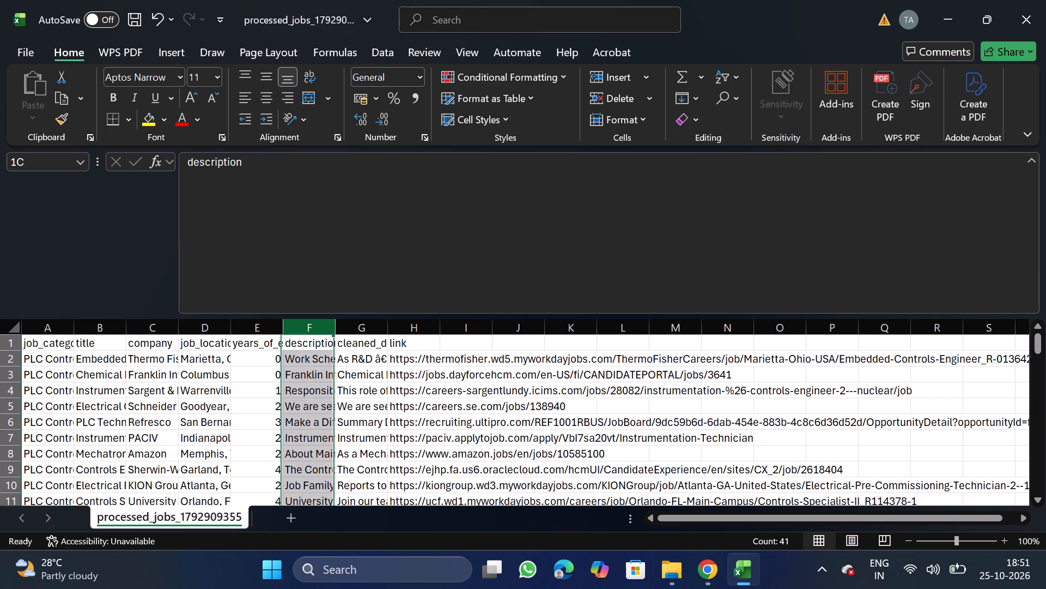
pyautogui.moveTo(187, 159); pyautogui.dragTo(258, 165)
pyautogui.hotkey('ctrl', 'c')
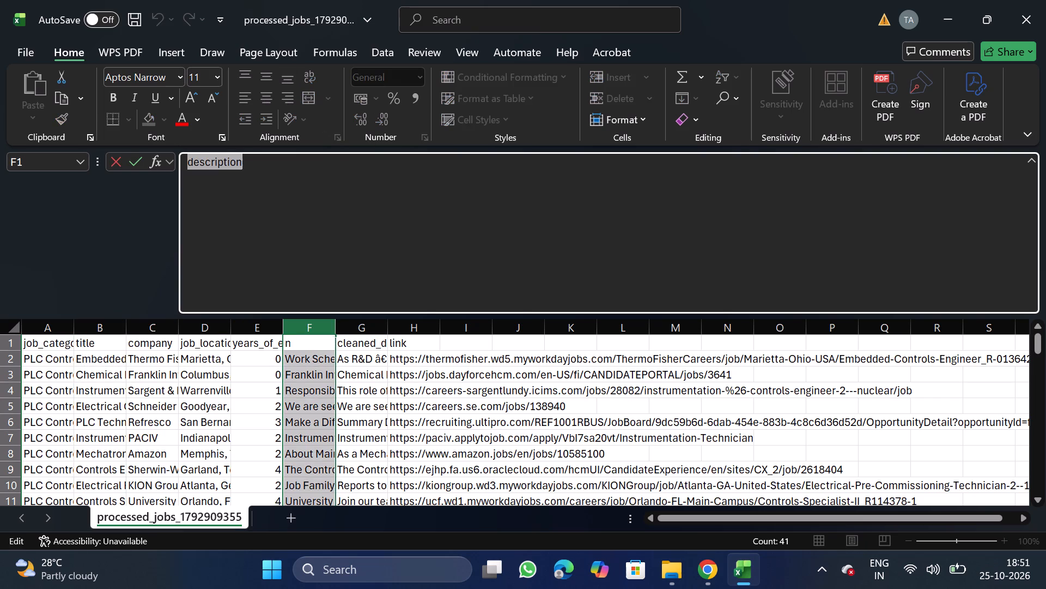
pyautogui.click(362, 340)
pyautogui.click(449, 265)
pyautogui.press('BackSpace')
pyautogui.press('BackSpace')
pyautogui.press('BackSpace')
pyautogui.press('BackSpace')
pyautogui.press('BackSpace')
pyautogui.press('BackSpace')
pyautogui.press('BackSpace')
pyautogui.press('BackSpace')
pyautogui.press('BackSpace')
pyautogui.press('BackSpace')
pyautogui.press('BackSpace')
pyautogui.press('BackSpace')
pyautogui.press('BackSpace')
pyautogui.press('BackSpace')
pyautogui.press('BackSpace')
pyautogui.press('BackSpace')
pyautogui.press('BackSpace')
pyautogui.press('BackSpace')
pyautogui.press('BackSpace')
pyautogui.press('BackSpace')
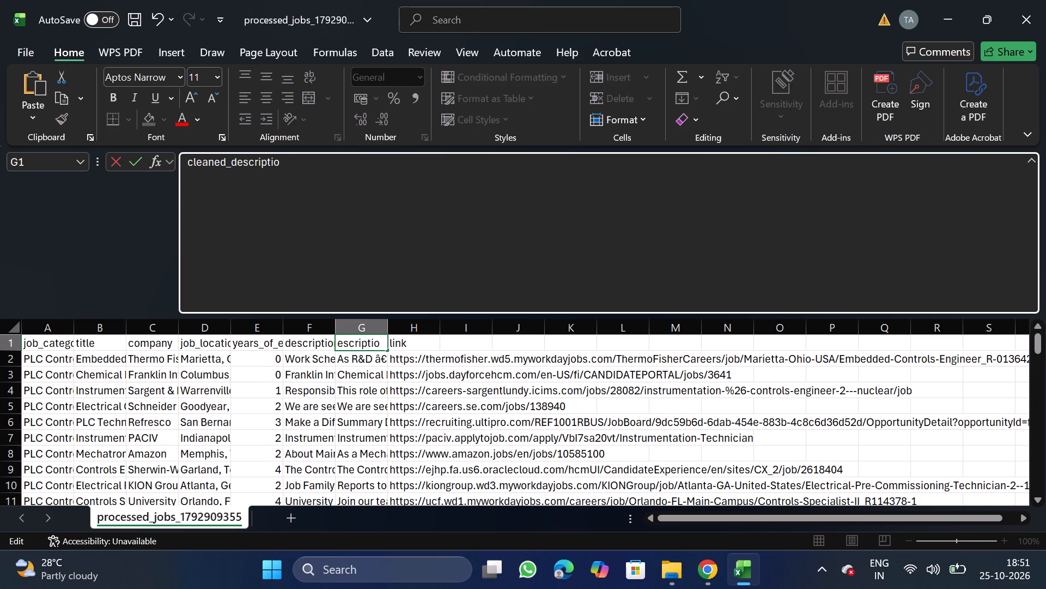
pyautogui.hotkey('ctrl', 'v')
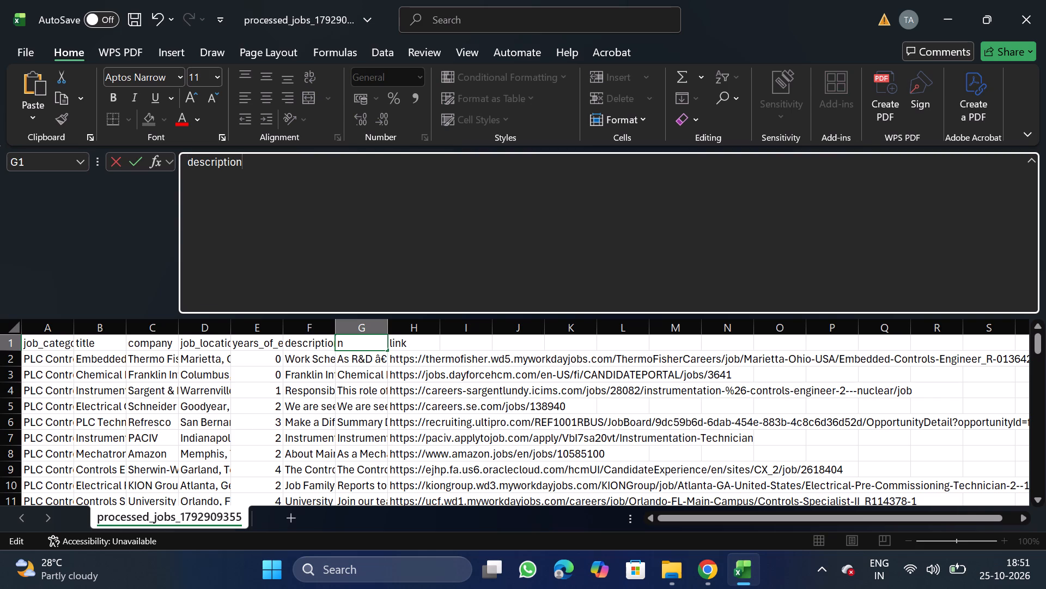
# Clear the header text of the original description column in cell F1.
pyautogui.click(295, 339)
pyautogui.click(414, 247)
pyautogui.press('BackSpace')
pyautogui.press('BackSpace')
pyautogui.press('BackSpace')
pyautogui.press('BackSpace')
pyautogui.press('BackSpace')
pyautogui.press('BackSpace')
pyautogui.press('BackSpace')
pyautogui.press('BackSpace')
pyautogui.press('BackSpace')
pyautogui.press('BackSpace')
pyautogui.press('BackSpace')
pyautogui.press('BackSpace')
pyautogui.press('BackSpace')
pyautogui.press('BackSpace')
pyautogui.press('BackSpace')
pyautogui.press('BackSpace')
pyautogui.press('BackSpace')
pyautogui.press('BackSpace')
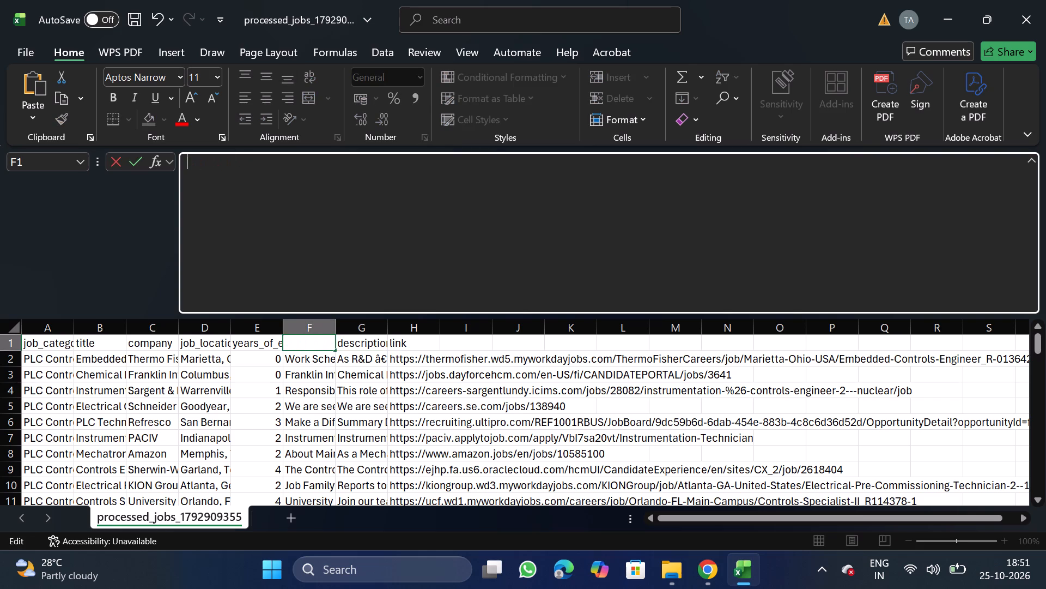
# Switch to NextGenApply in Chrome and copy the column name original_description from the bulk CSV upload requirements under Create Job.
pyautogui.click(704, 581)
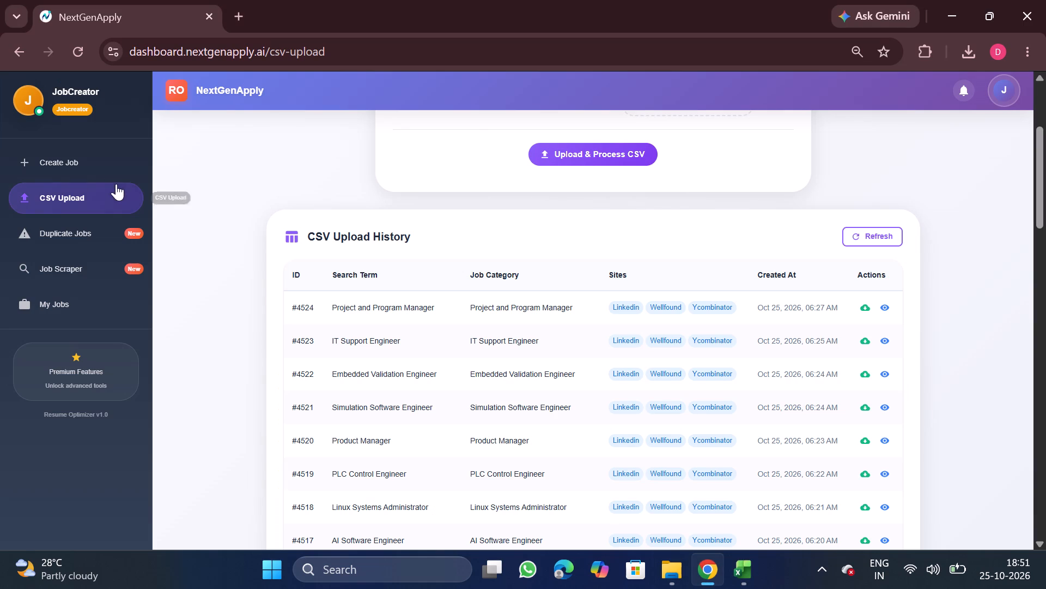
pyautogui.click(74, 153)
pyautogui.click(528, 143)
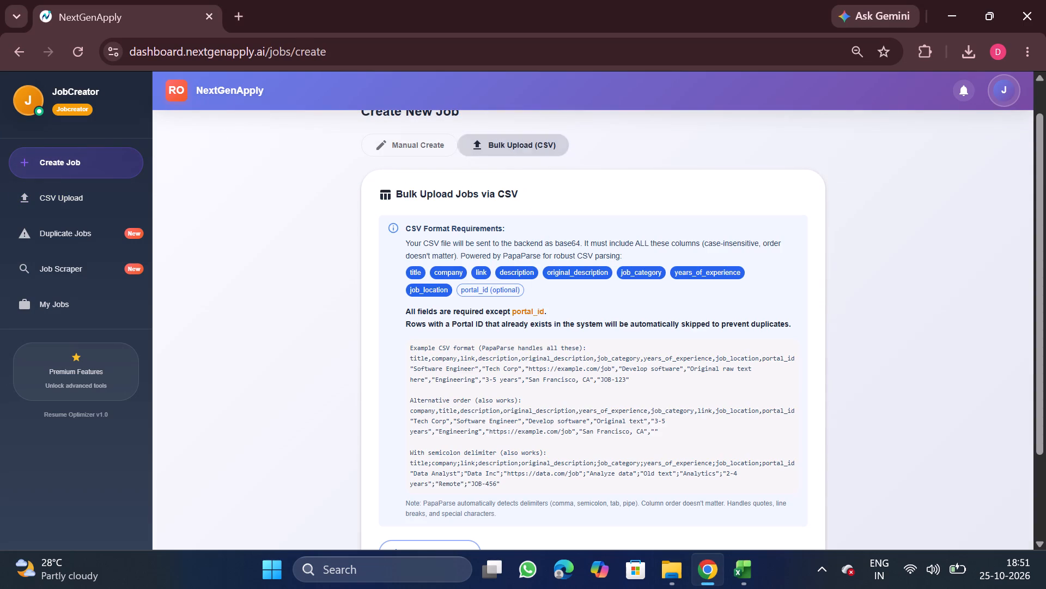
pyautogui.doubleClick(579, 272)
pyautogui.hotkey('ctrl', 'c')
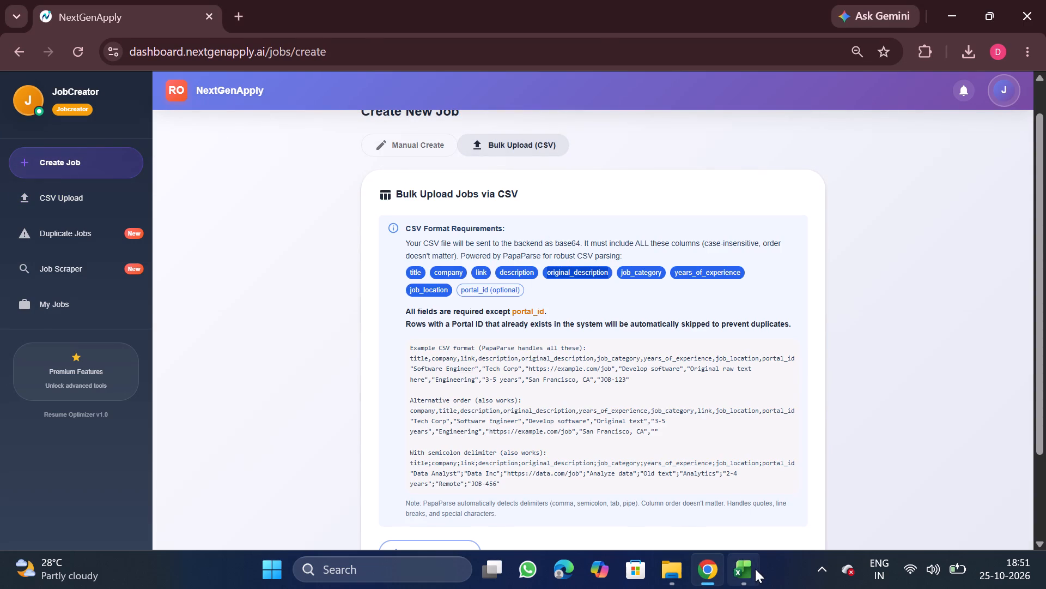
# Switch back to the Excel sheet and paste original_description as the header in cell F1.
pyautogui.click(755, 569)
pyautogui.hotkey('ctrl', 'v')
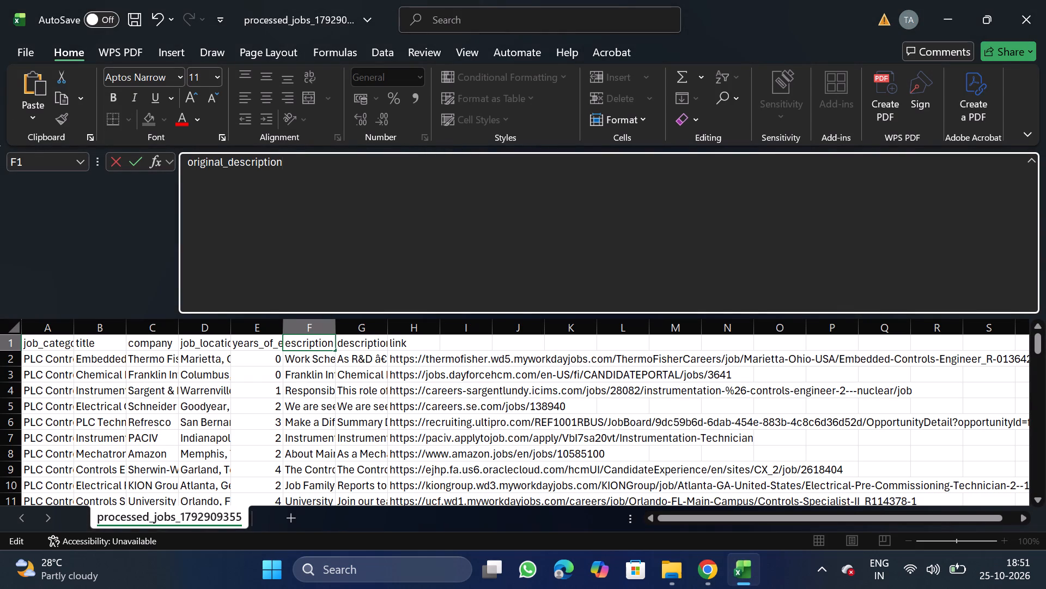
pyautogui.click(155, 331)
# Start a title column filter selecting only Automation Integration Specialist, Hospital Facilities and Chemical Process Control Technician (3rd shift).
pyautogui.click(116, 326)
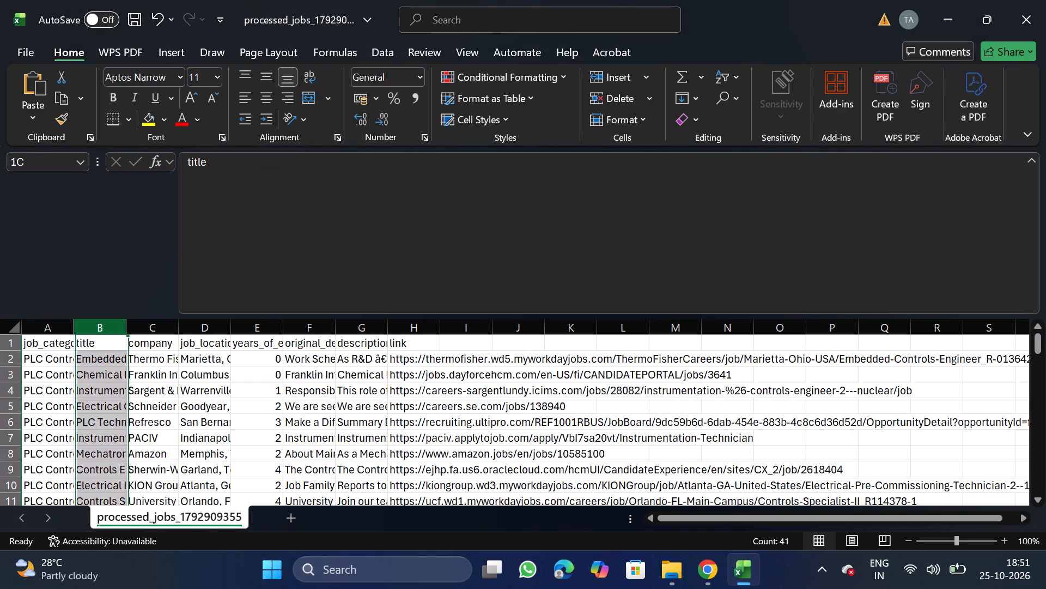
pyautogui.click(385, 52)
pyautogui.click(533, 100)
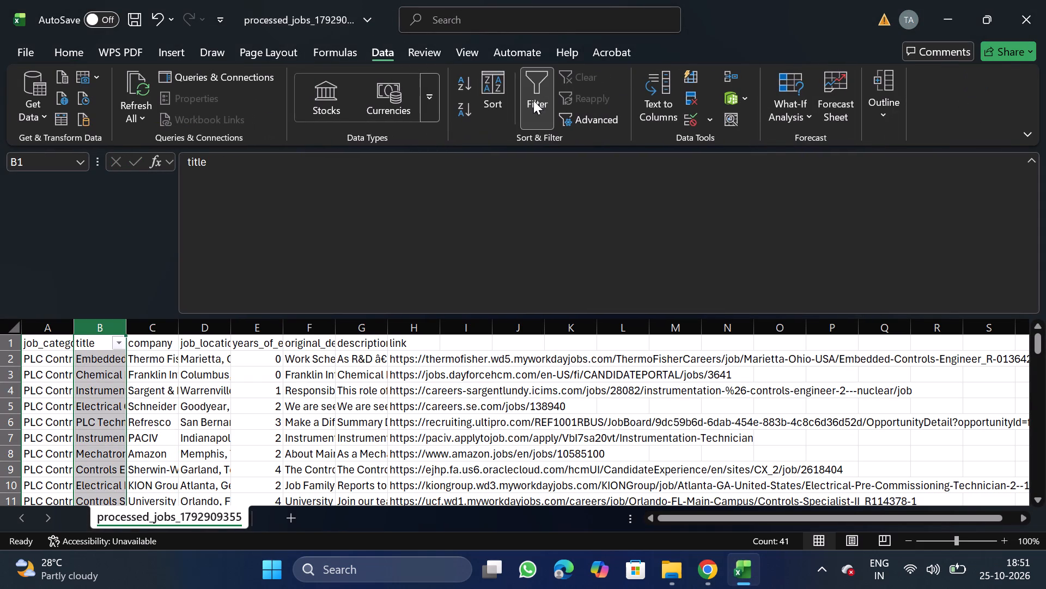
pyautogui.click(123, 342)
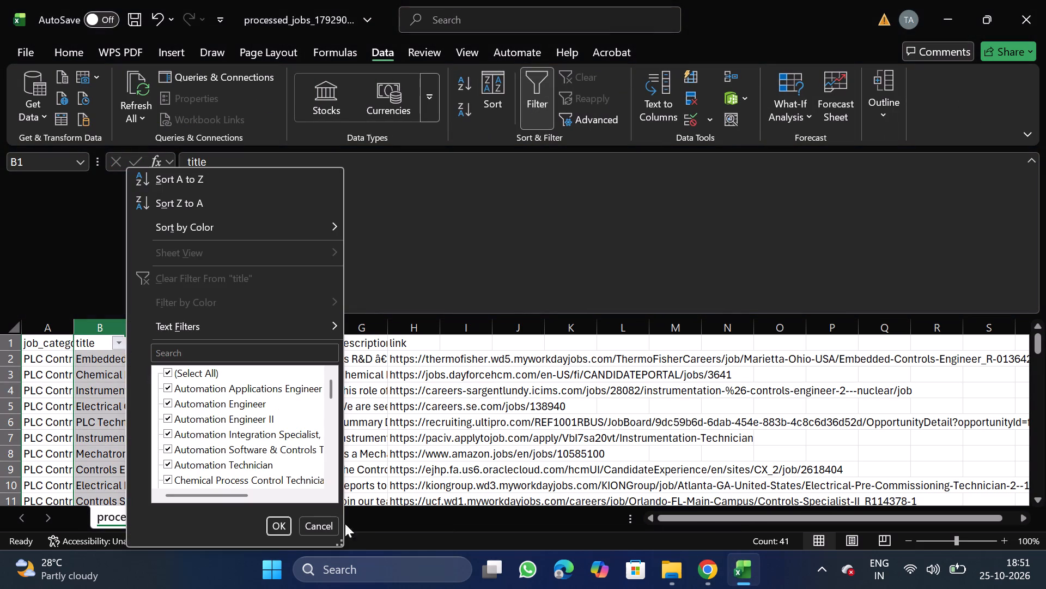
pyautogui.doubleClick(340, 544)
pyautogui.moveTo(340, 544); pyautogui.dragTo(814, 587)
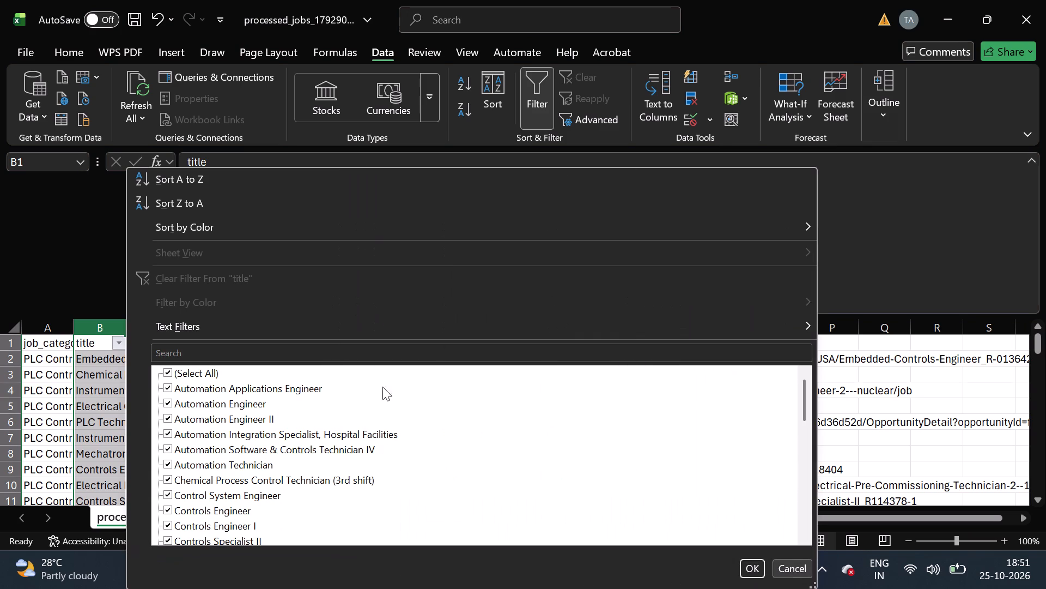
pyautogui.click(216, 374)
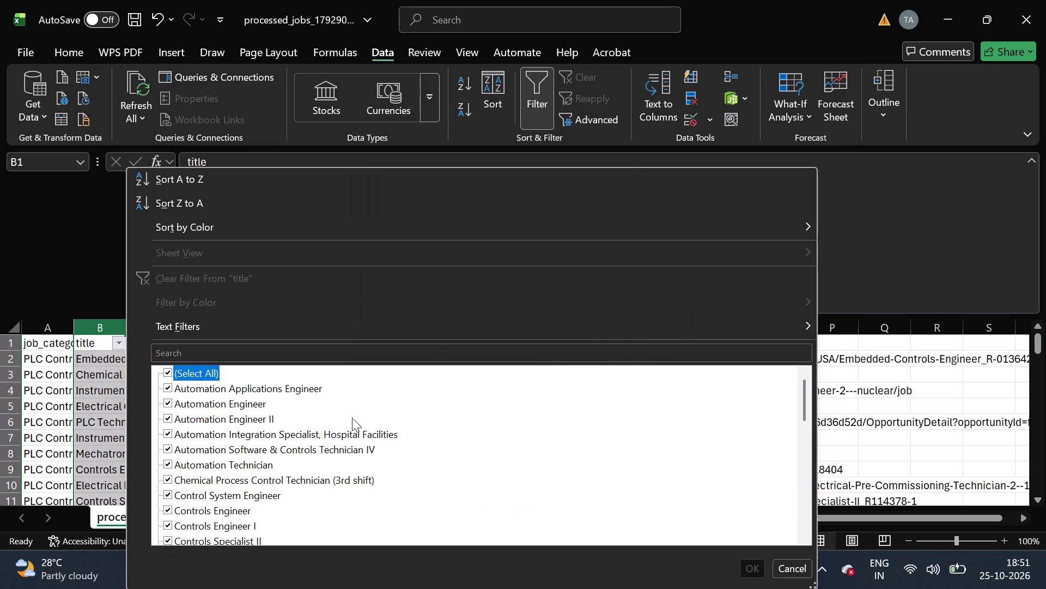
pyautogui.click(359, 440)
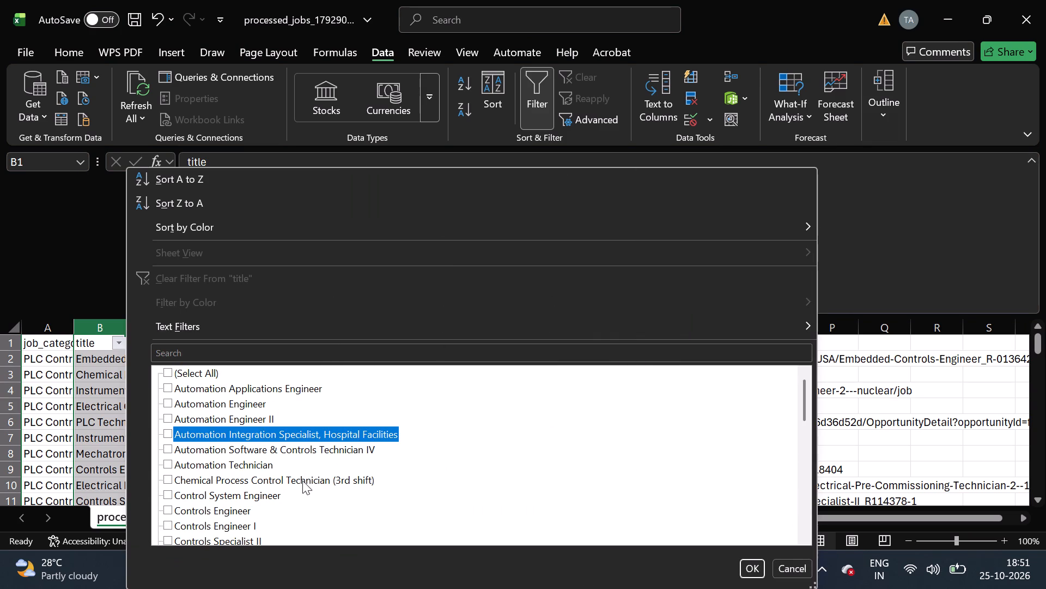
pyautogui.click(302, 480)
# Add DALL-CTRL - Control Technician, all five titles starting with Electrical, and Engineer - Instrumentation & Electrical (I&E) to the title filter selection.
pyautogui.scroll(-1, 302, 480)
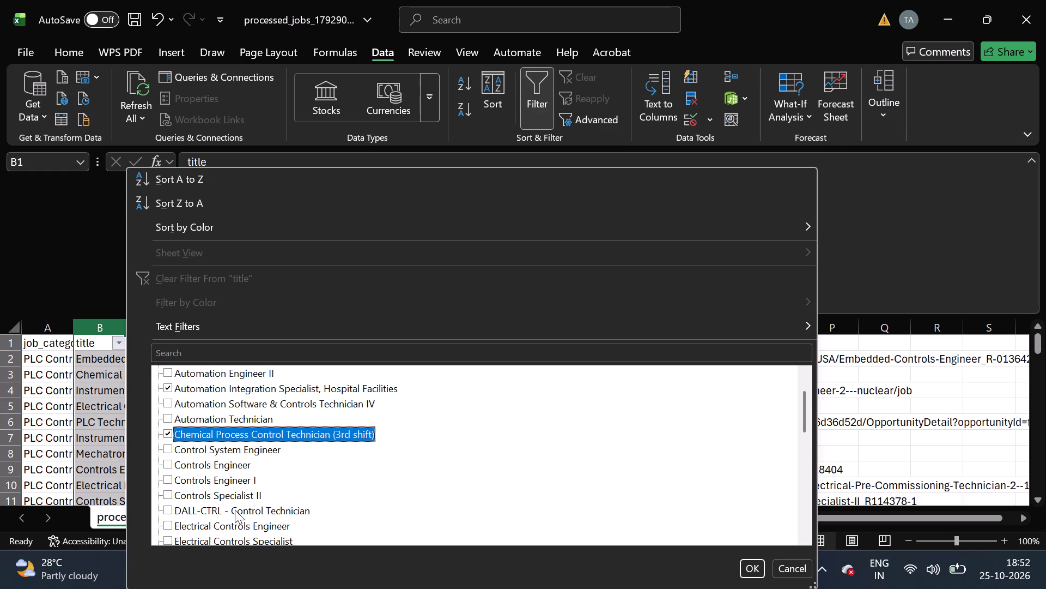
pyautogui.click(235, 510)
pyautogui.scroll(-1, 235, 510)
pyautogui.click(218, 433)
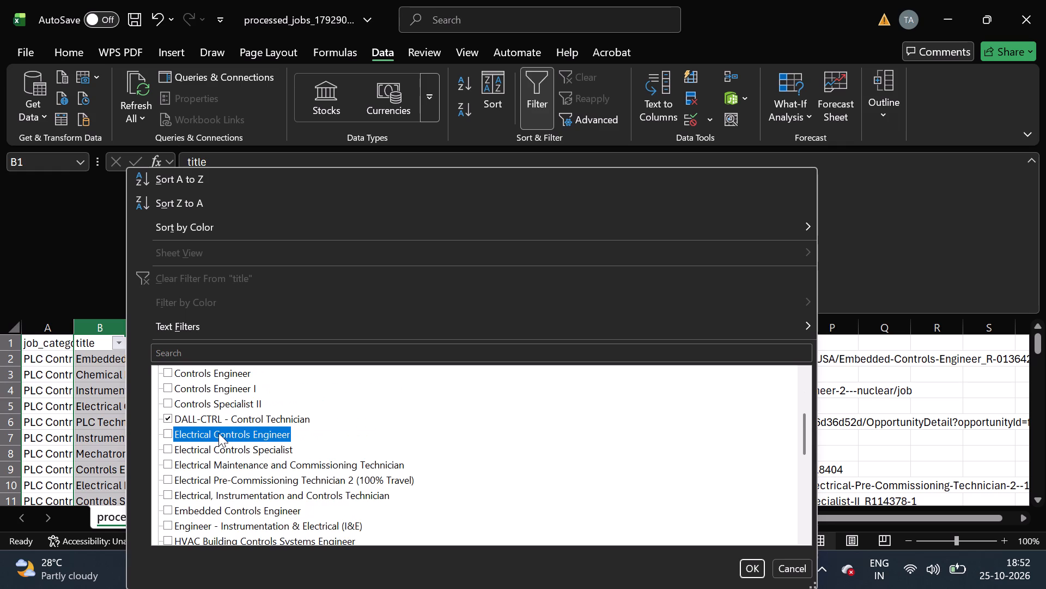
pyautogui.click(226, 444)
pyautogui.click(226, 462)
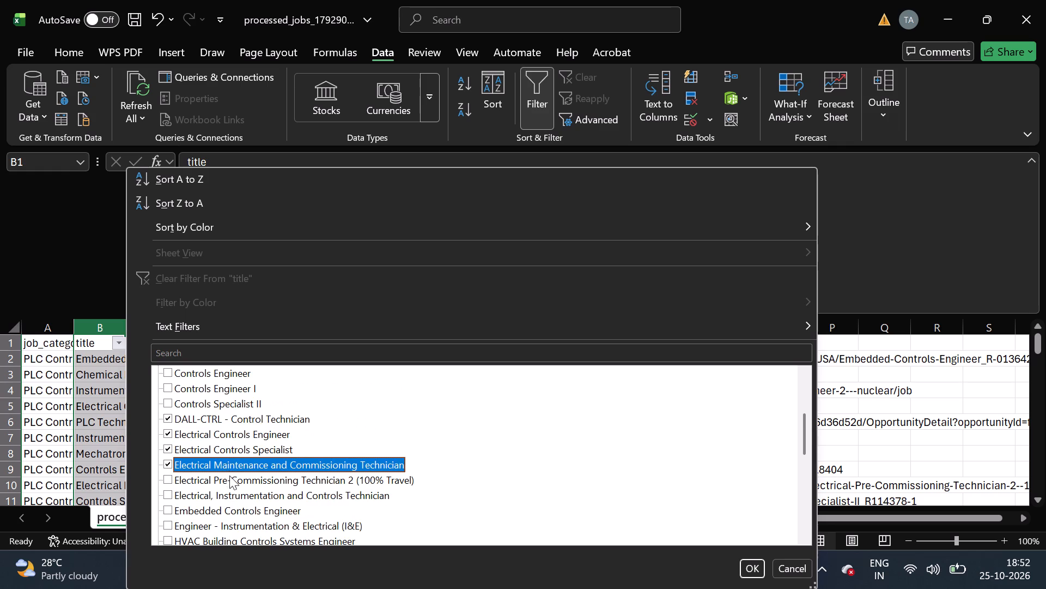
pyautogui.click(230, 480)
pyautogui.click(230, 497)
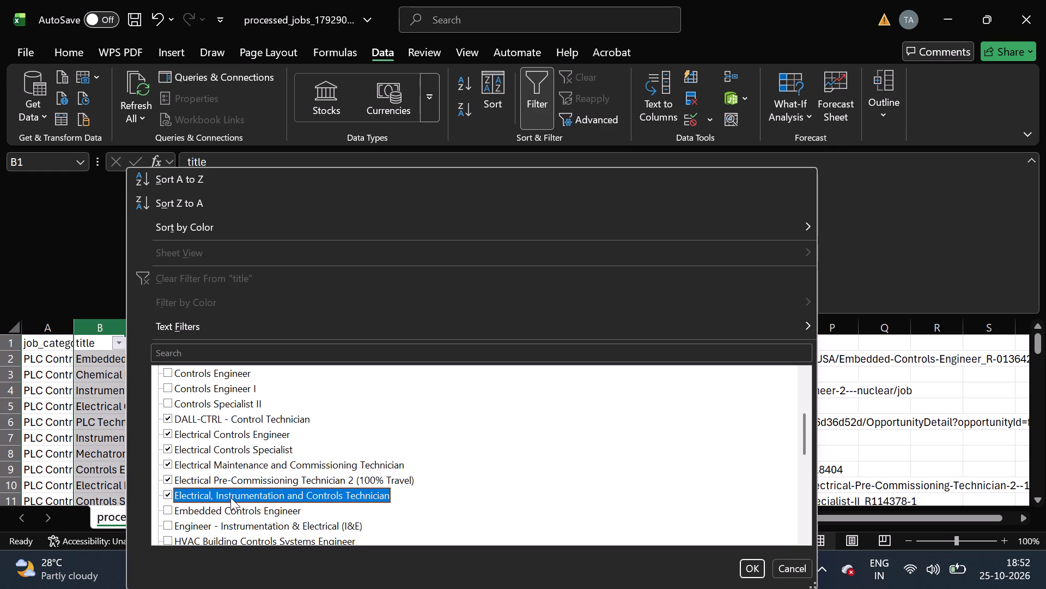
pyautogui.click(256, 526)
# Add Industrial Electrician / Controls Technician (CNC & PLC) and Instrumentation & Controls Engineer 2 - Nuclear to the title filter selection.
pyautogui.scroll(-1, 256, 526)
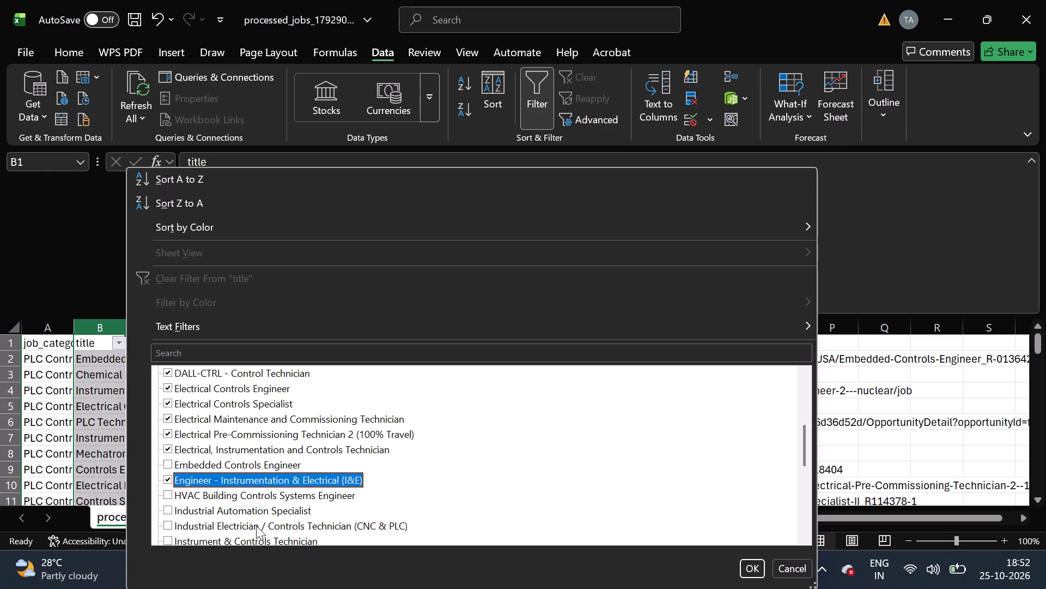
pyautogui.click(257, 525)
pyautogui.scroll(-1, 257, 525)
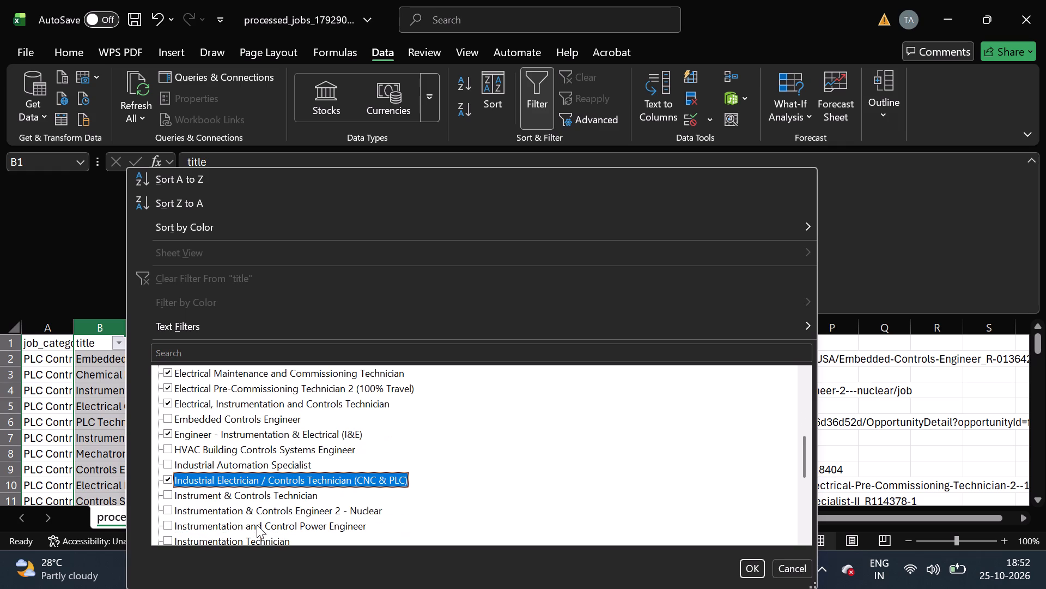
pyautogui.scroll(-2, 257, 525)
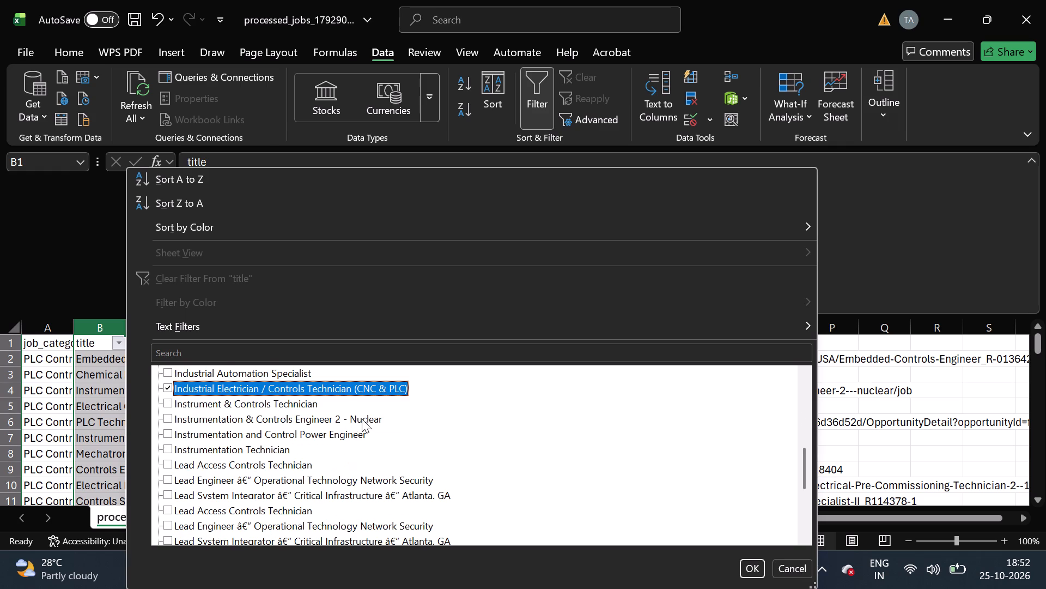
pyautogui.click(362, 419)
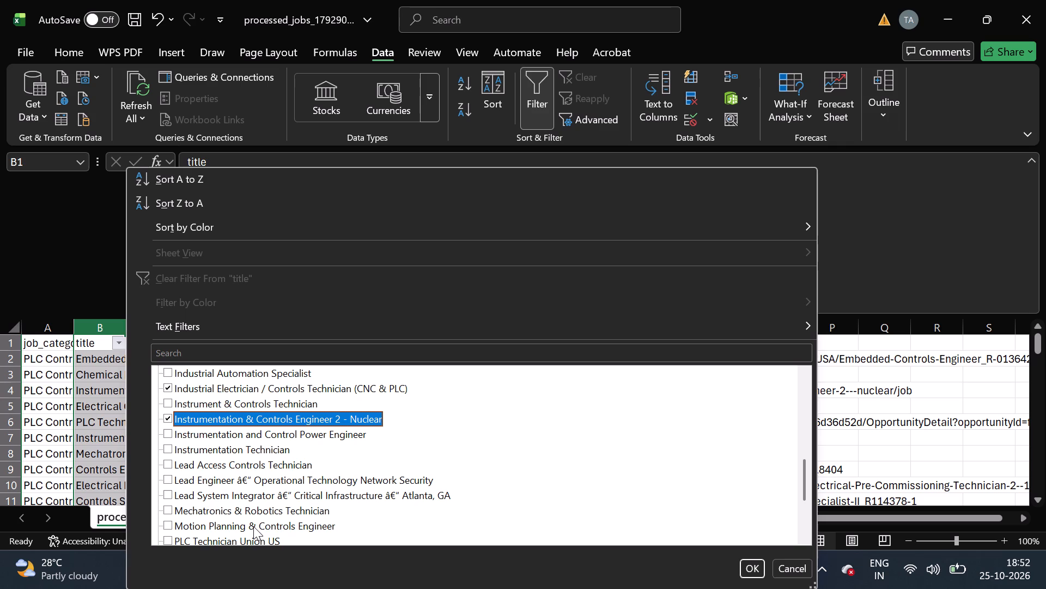
# Add Mechatronics & Robotics Technician, Senior Electrical, Instrumentation & Controls Engineer and blanks to the selection, and apply the title filter.
pyautogui.click(270, 513)
pyautogui.scroll(-1, 270, 513)
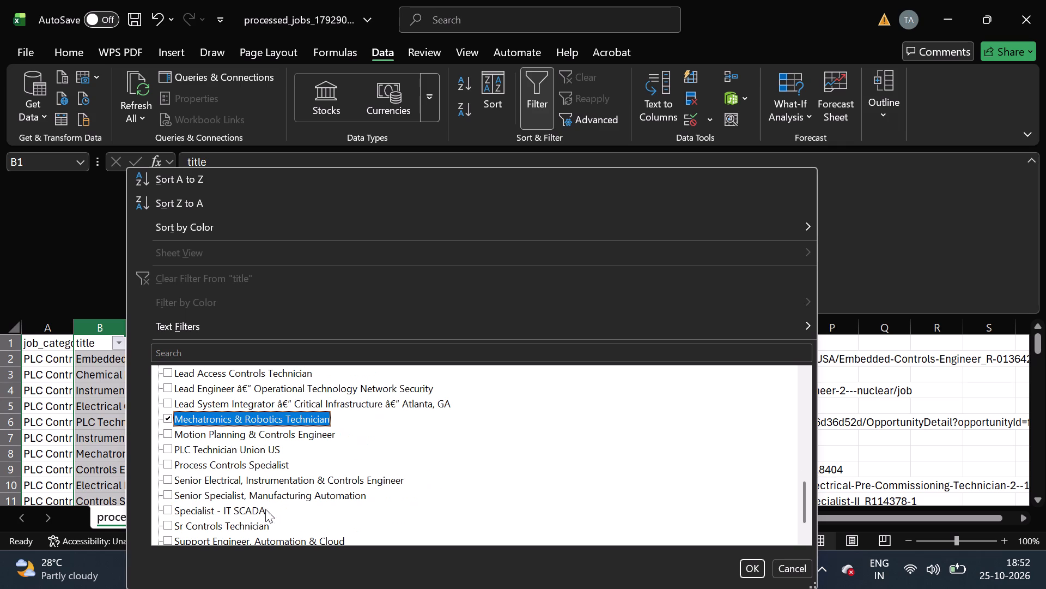
pyautogui.click(285, 478)
pyautogui.scroll(-1, 285, 478)
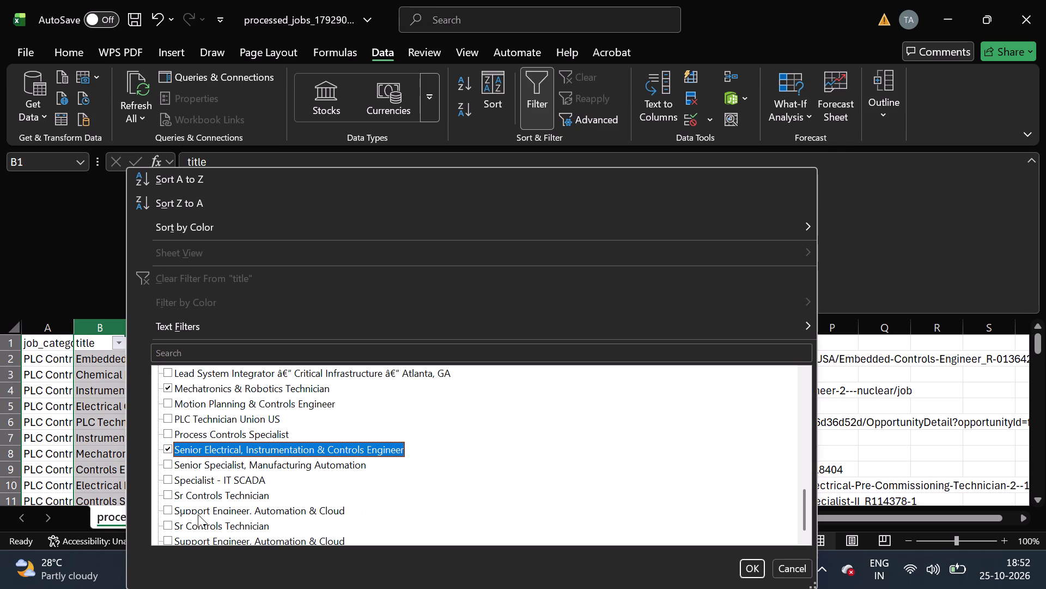
pyautogui.click(189, 528)
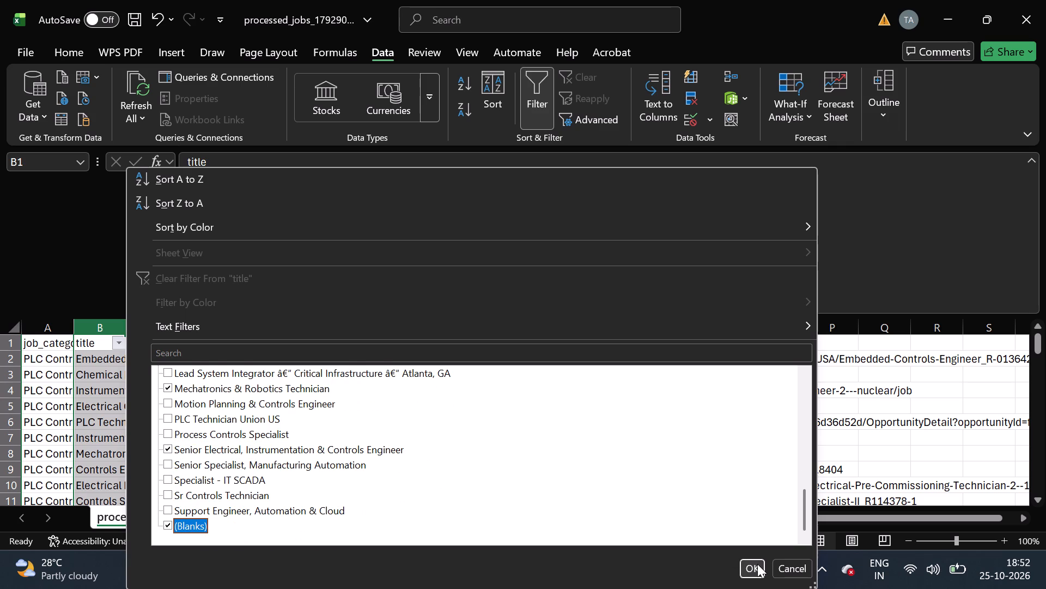
pyautogui.click(757, 564)
# Delete all the filtered rows below the header and remove the filter.
pyautogui.click(0, 359)
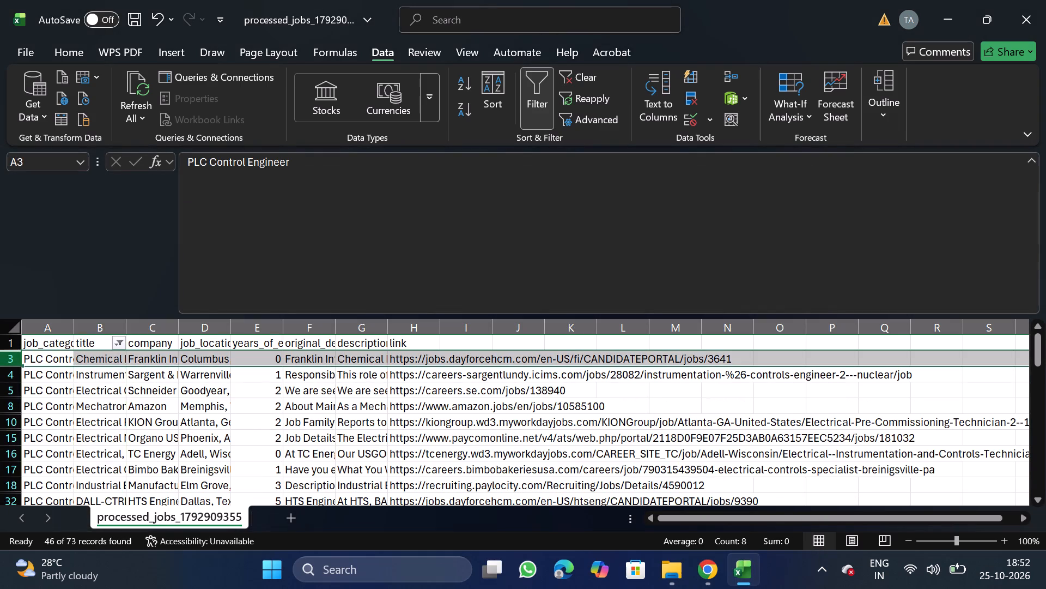
pyautogui.hotkey('ctrl', 'shift', 'Down')
pyautogui.rightClick(169, 422)
pyautogui.click(251, 287)
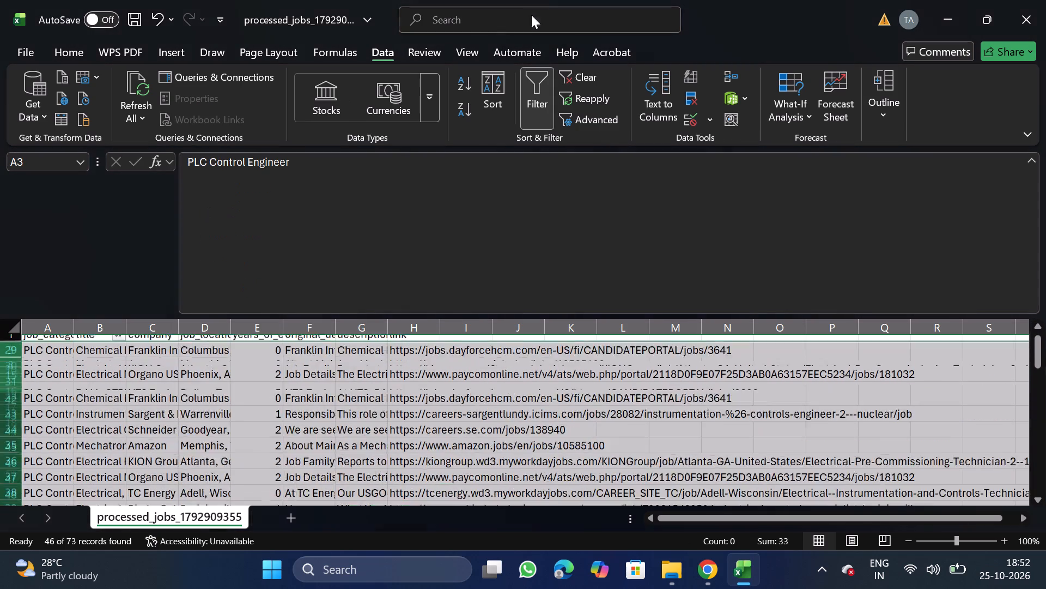
pyautogui.click(527, 102)
# Filter the title column for lead to check the matching jobs, and remove the filter.
pyautogui.click(104, 326)
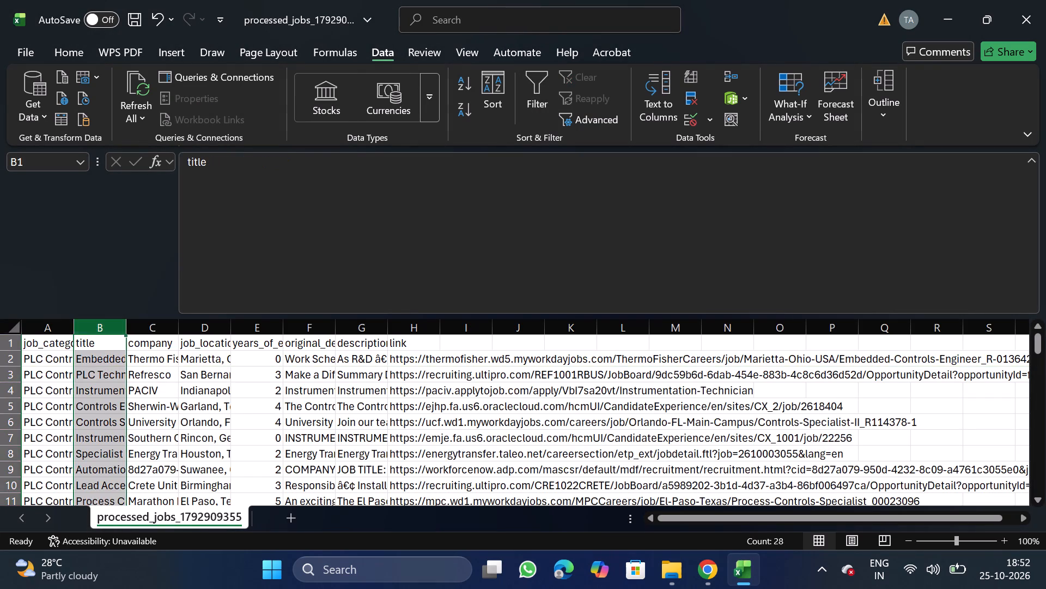
pyautogui.click(529, 87)
pyautogui.click(121, 345)
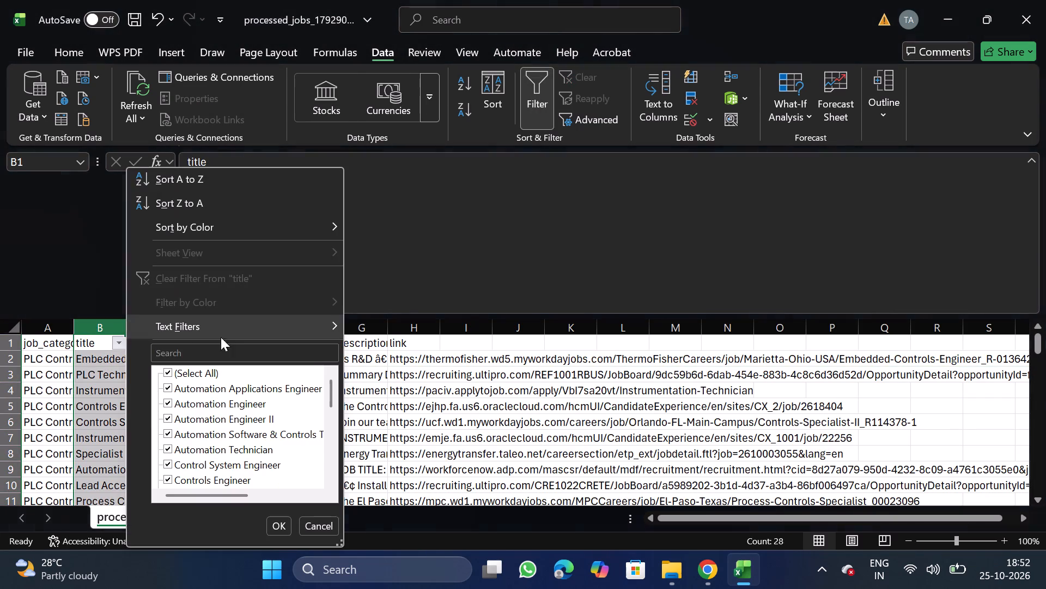
pyautogui.click(240, 353)
pyautogui.write('lead')
pyautogui.click(281, 532)
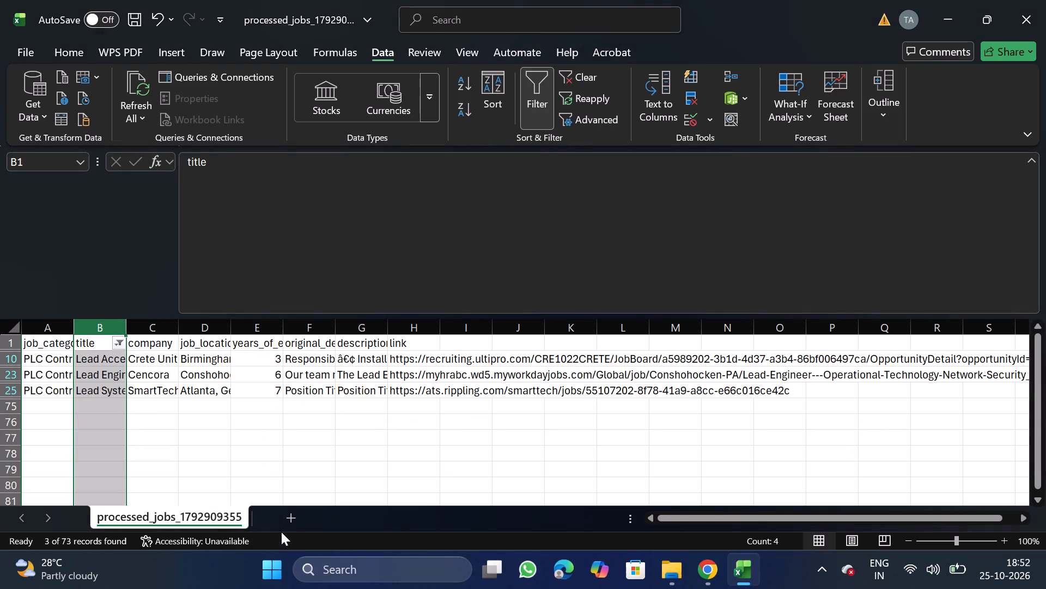
pyautogui.moveTo(530, 106); pyautogui.dragTo(136, 298)
pyautogui.moveTo(136, 298); pyautogui.dragTo(538, 0)
pyautogui.click(533, 80)
# Filter the title column for embedded and delete the Embedded Controls Engineer row, turning the filter off.
pyautogui.click(115, 345)
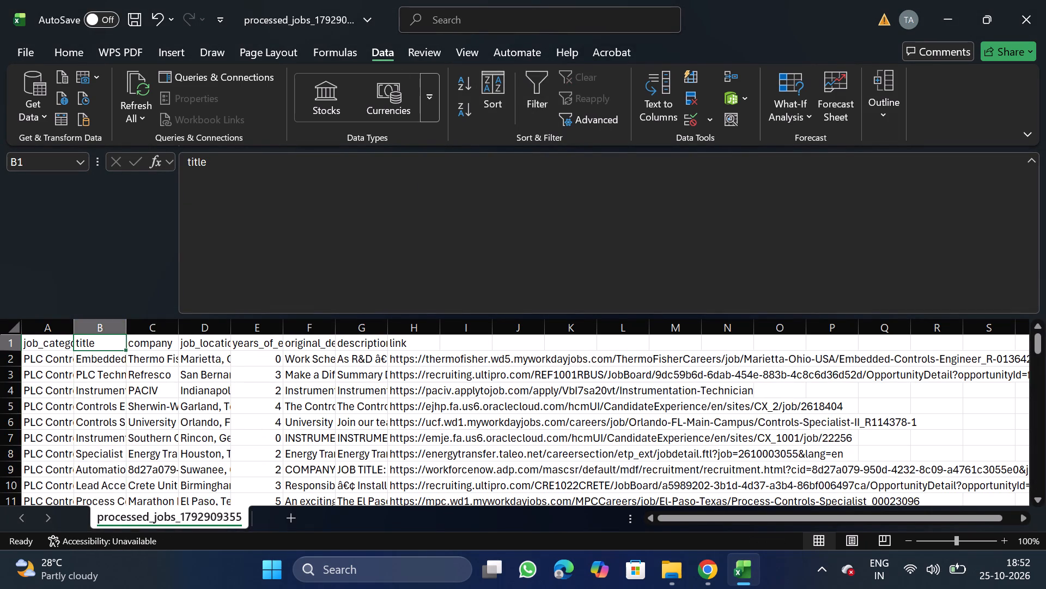
pyautogui.click(528, 88)
pyautogui.click(118, 345)
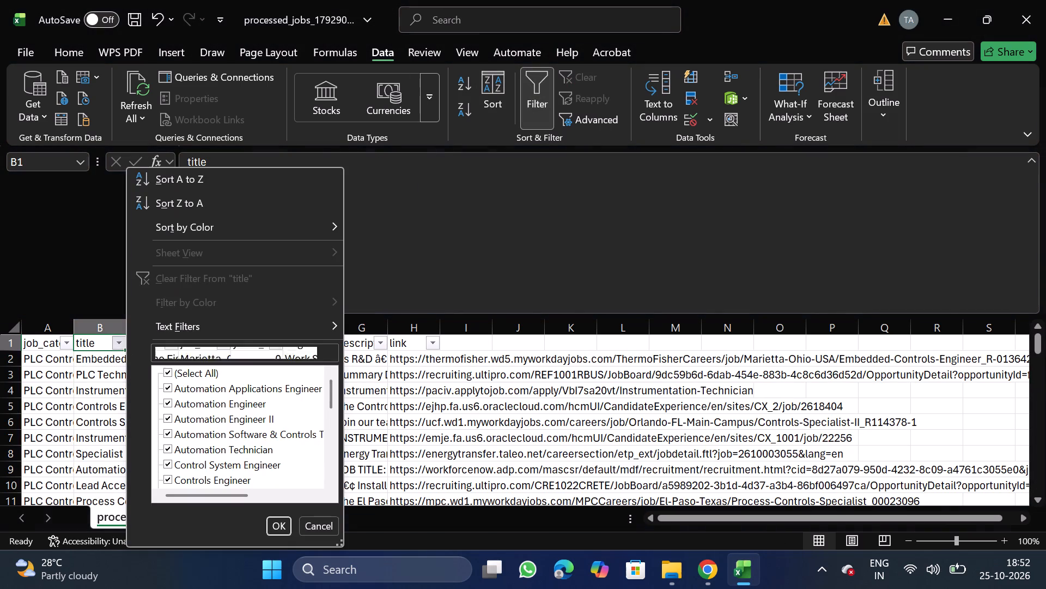
pyautogui.click(221, 355)
pyautogui.write('embedded')
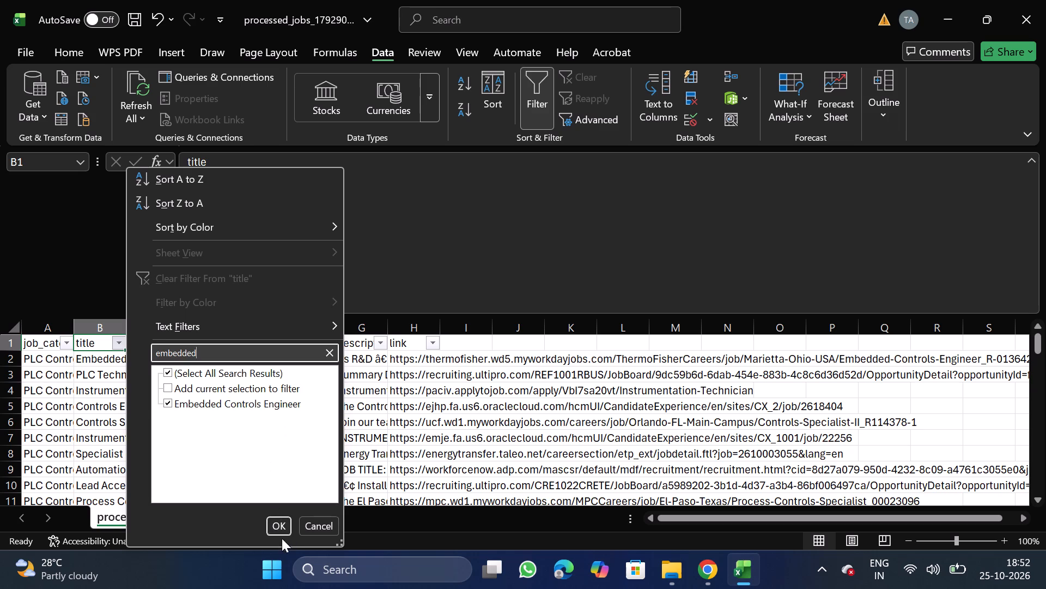
pyautogui.click(276, 517)
pyautogui.click(276, 517)
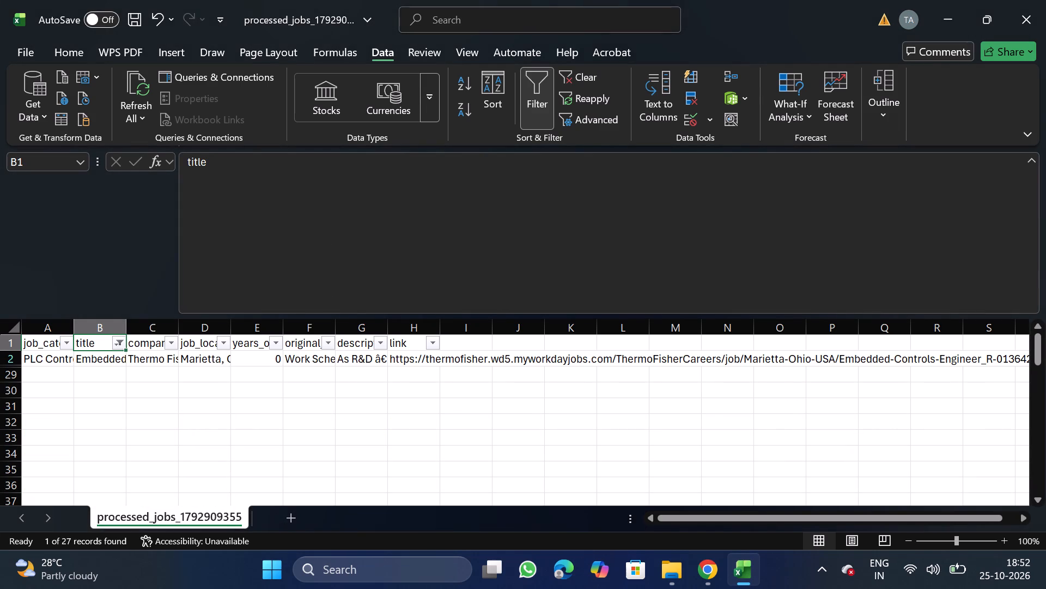
pyautogui.click(4, 356)
pyautogui.rightClick(46, 360)
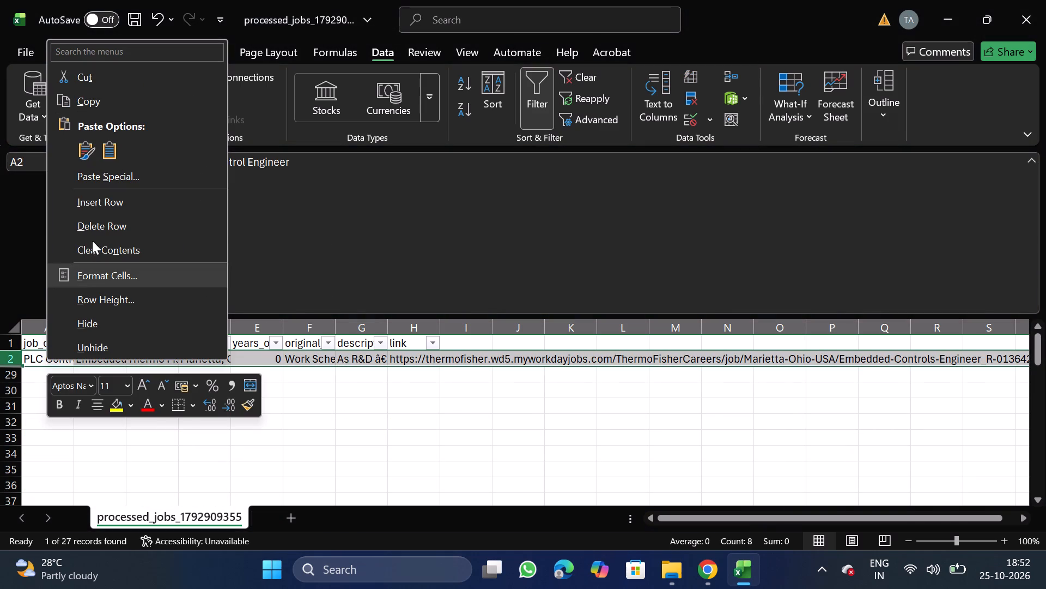
pyautogui.click(110, 231)
pyautogui.click(541, 88)
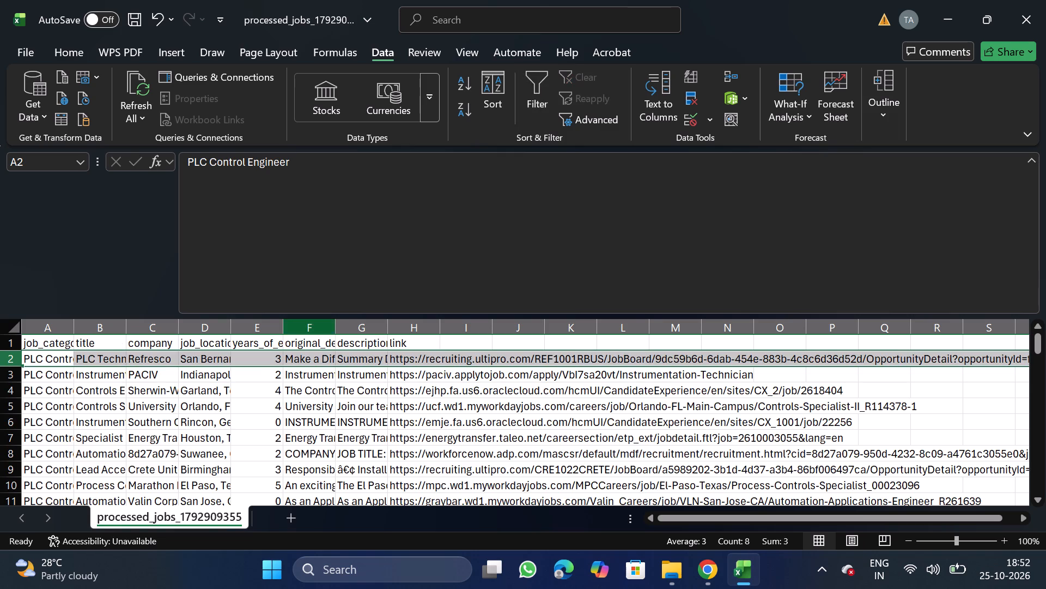
# Turn on filtering for the company column and search its values for walmart, clearing the search.
pyautogui.moveTo(154, 329); pyautogui.dragTo(543, 98)
pyautogui.click(543, 98)
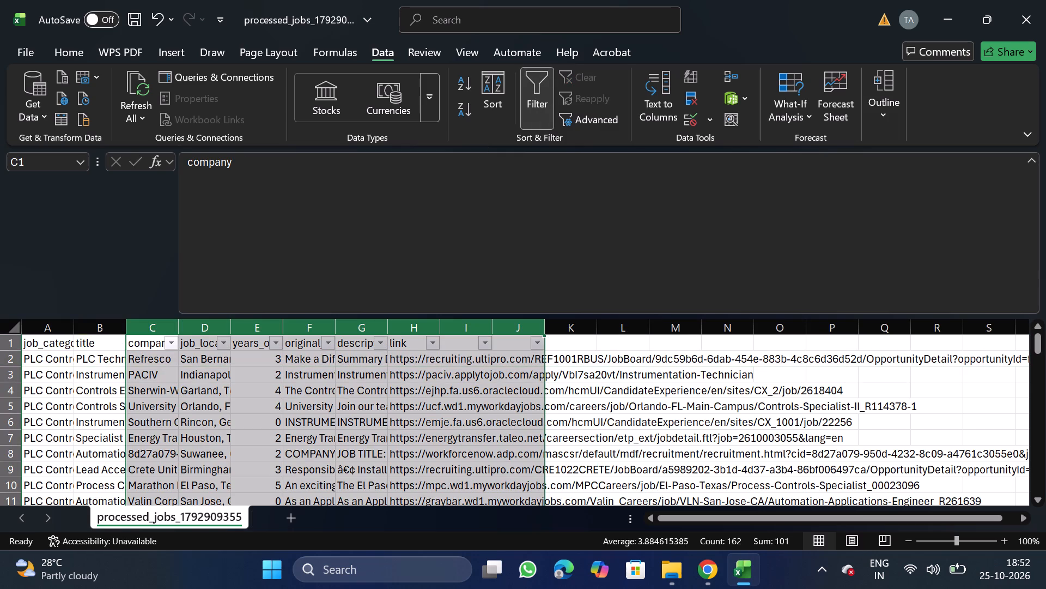
pyautogui.click(169, 347)
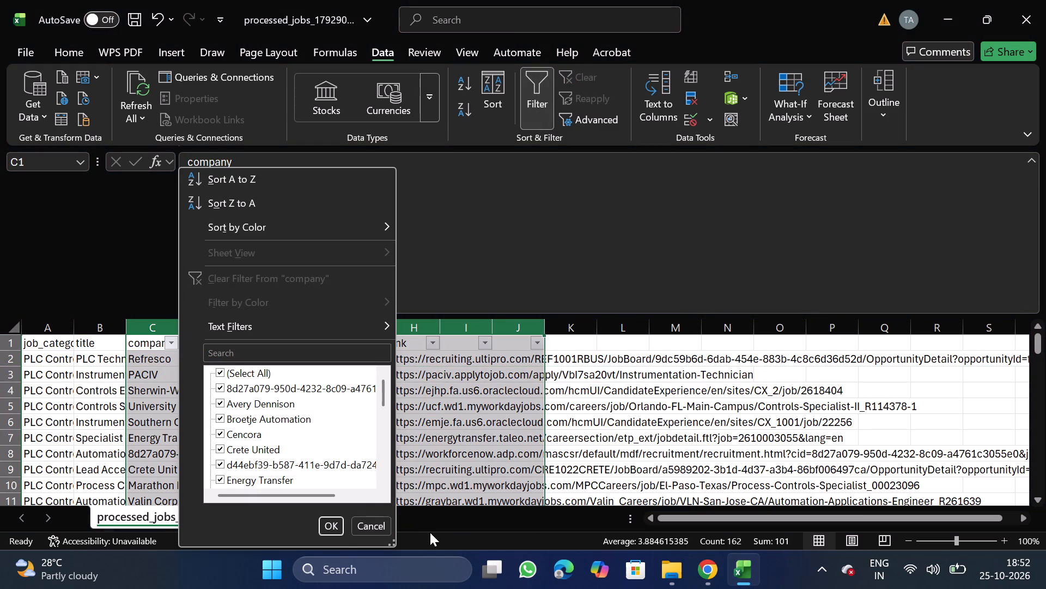
pyautogui.doubleClick(394, 545)
pyautogui.moveTo(394, 545); pyautogui.dragTo(886, 588)
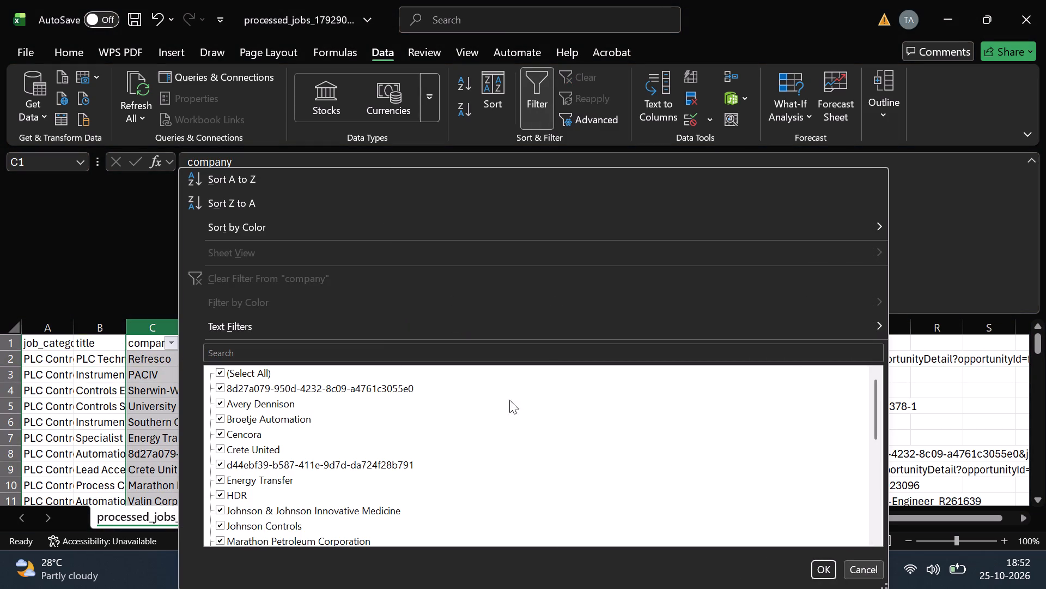
pyautogui.click(349, 350)
pyautogui.write('walmart')
pyautogui.press('BackSpace')
pyautogui.press('BackSpace')
pyautogui.press('BackSpace')
pyautogui.press('BackSpace')
pyautogui.press('BackSpace')
pyautogui.press('BackSpace')
pyautogui.press('BackSpace')
pyautogui.press('BackSpace')
pyautogui.press('BackSpace')
pyautogui.press('BackSpace')
pyautogui.press('BackSpace')
pyautogui.press('BackSpace')
pyautogui.press('BackSpace')
pyautogui.press('BackSpace')
pyautogui.press('BackSpace')
pyautogui.press('BackSpace')
pyautogui.press('BackSpace')
pyautogui.press('BackSpace')
# Search the company filter values for dried and clear the search.
pyautogui.write('dried')
pyautogui.press('BackSpace')
pyautogui.press('BackSpace')
pyautogui.press('BackSpace')
pyautogui.press('BackSpace')
pyautogui.press('BackSpace')
pyautogui.press('BackSpace')
pyautogui.press('BackSpace')
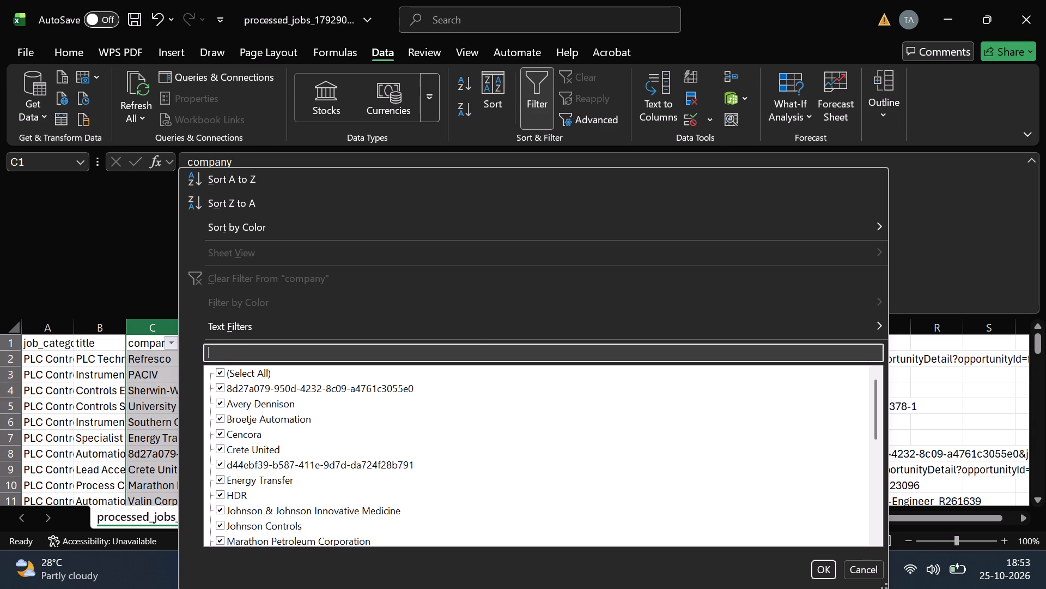
# Search the company filter values for capital and clear the search.
pyautogui.write('capital')
pyautogui.press('BackSpace')
pyautogui.press('BackSpace')
pyautogui.press('BackSpace')
pyautogui.press('BackSpace')
pyautogui.press('BackSpace')
pyautogui.press('BackSpace')
pyautogui.press('BackSpace')
pyautogui.press('BackSpace')
pyautogui.press('BackSpace')
pyautogui.press('BackSpace')
pyautogui.press('BackSpace')
pyautogui.press('BackSpace')
pyautogui.press('BackSpace')
pyautogui.press('BackSpace')
pyautogui.press('BackSpace')
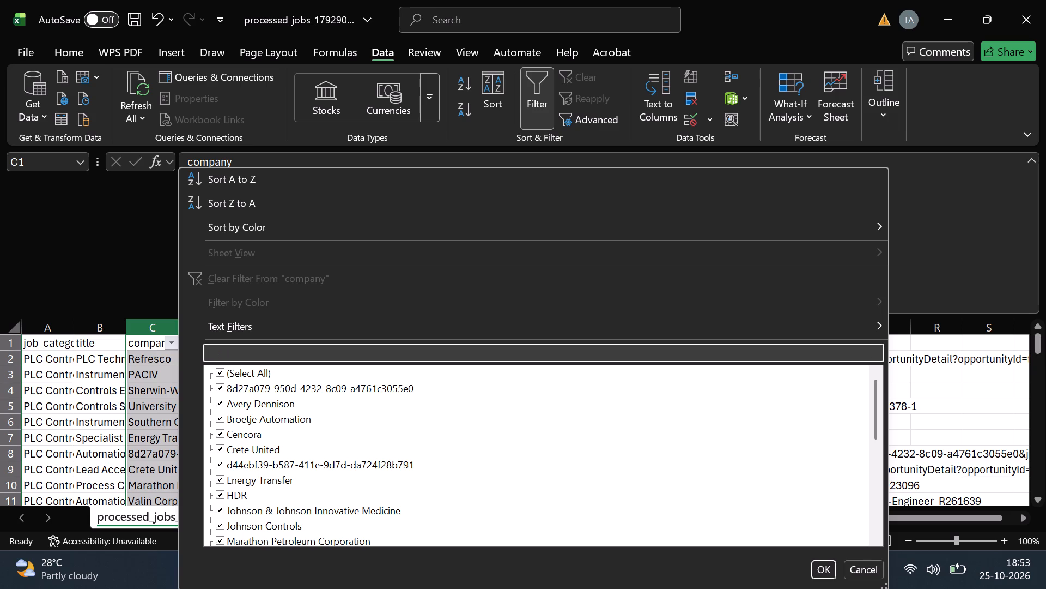
# Search the company filter values for under and clear the search.
pyautogui.write('under')
pyautogui.press('BackSpace')
pyautogui.press('BackSpace')
pyautogui.press('BackSpace')
pyautogui.press('BackSpace')
pyautogui.press('BackSpace')
pyautogui.press('BackSpace')
pyautogui.press('BackSpace')
pyautogui.press('BackSpace')
pyautogui.press('BackSpace')
pyautogui.press('BackSpace')
pyautogui.press('BackSpace')
pyautogui.press('BackSpace')
pyautogui.press('BackSpace')
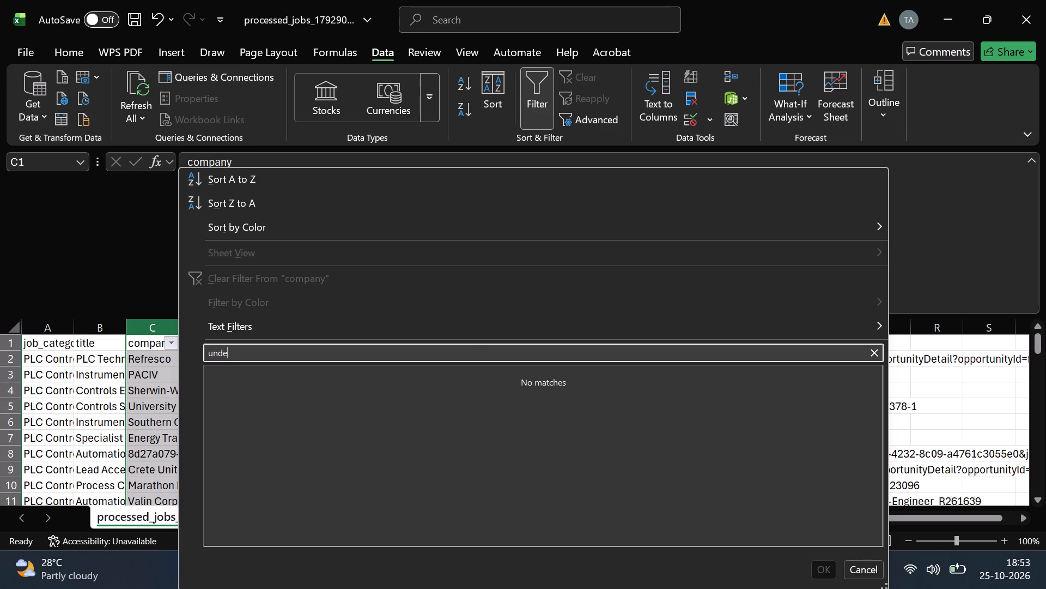
# Search the company filter values for hun and clear the search.
pyautogui.write('hun')
pyautogui.press('BackSpace')
pyautogui.press('BackSpace')
pyautogui.press('BackSpace')
pyautogui.press('BackSpace')
pyautogui.press('BackSpace')
pyautogui.press('BackSpace')
pyautogui.press('BackSpace')
pyautogui.press('BackSpace')
pyautogui.press('BackSpace')
pyautogui.press('BackSpace')
pyautogui.press('BackSpace')
# Search the company filter values for skim and clear the search.
pyautogui.write('skim')
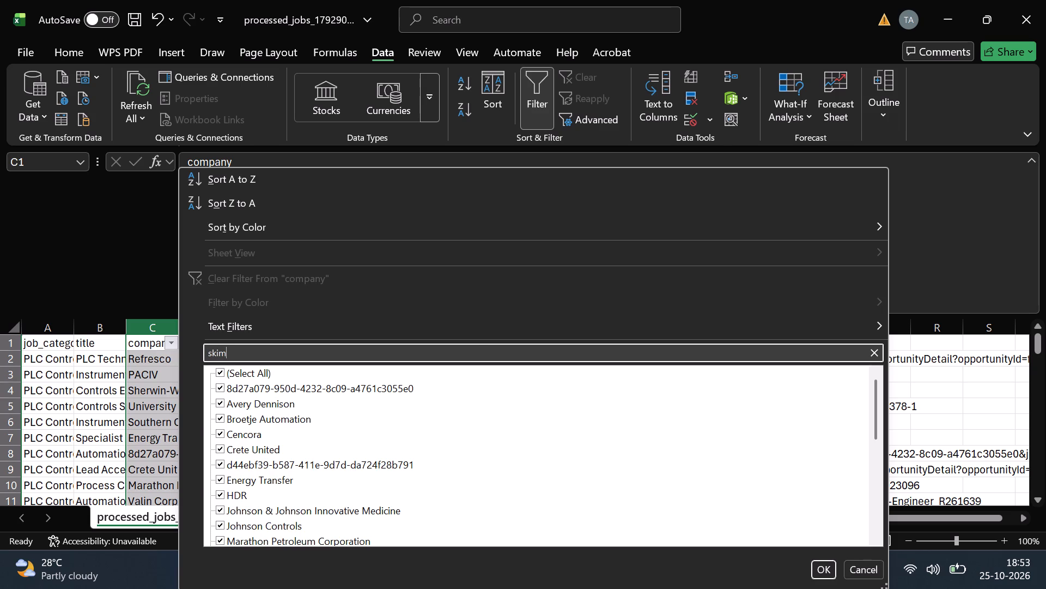
pyautogui.press('BackSpace')
pyautogui.press('BackSpace')
pyautogui.press('BackSpace')
pyautogui.press('BackSpace')
pyautogui.press('BackSpace')
pyautogui.press('BackSpace')
pyautogui.press('BackSpace')
pyautogui.press('BackSpace')
pyautogui.press('BackSpace')
pyautogui.press('BackSpace')
pyautogui.press('BackSpace')
pyautogui.press('BackSpace')
pyautogui.press('BackSpace')
pyautogui.press('BackSpace')
pyautogui.press('BackSpace')
pyautogui.press('BackSpace')
# Search the company filter values for ape and clear the search.
pyautogui.write('ape')
pyautogui.press('BackSpace')
pyautogui.press('BackSpace')
pyautogui.press('BackSpace')
pyautogui.press('BackSpace')
pyautogui.press('BackSpace')
pyautogui.press('BackSpace')
pyautogui.press('BackSpace')
pyautogui.press('BackSpace')
pyautogui.press('BackSpace')
# Search the company filter values for in landem and cancel the filter.
pyautogui.write('in landem')
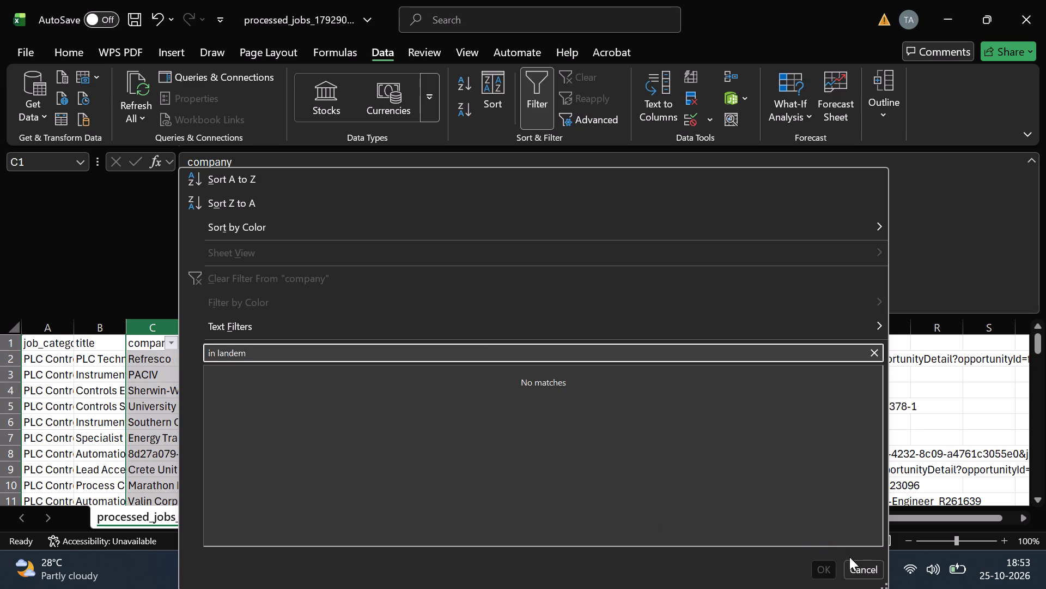
pyautogui.click(852, 561)
# Filter the company column to the two long ID-code names and blanks, delete the matching job rows, and turn filtering off.
pyautogui.click(172, 348)
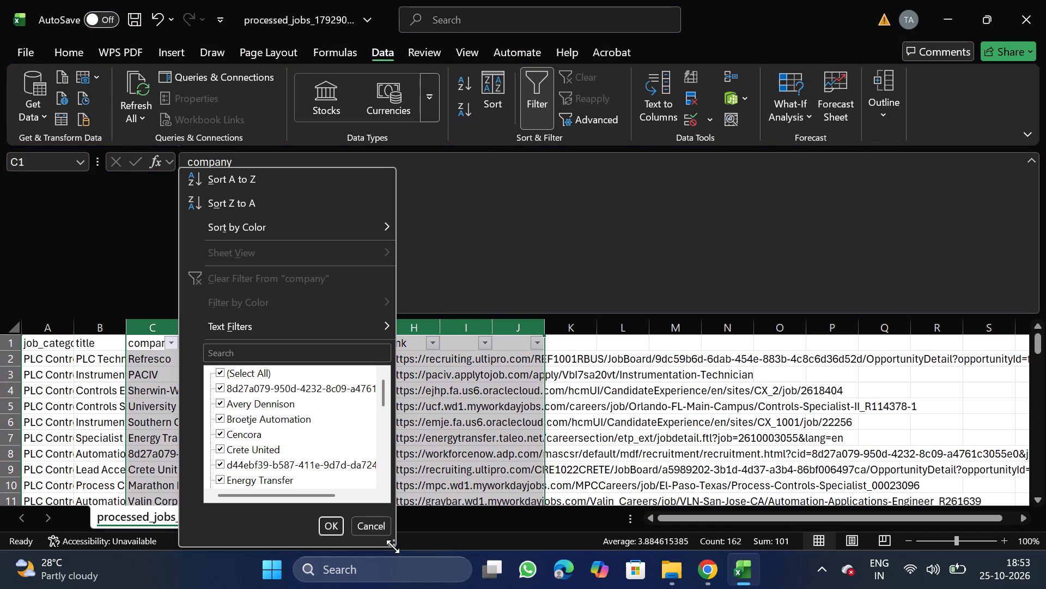
pyautogui.click(393, 546)
pyautogui.moveTo(393, 546); pyautogui.dragTo(790, 588)
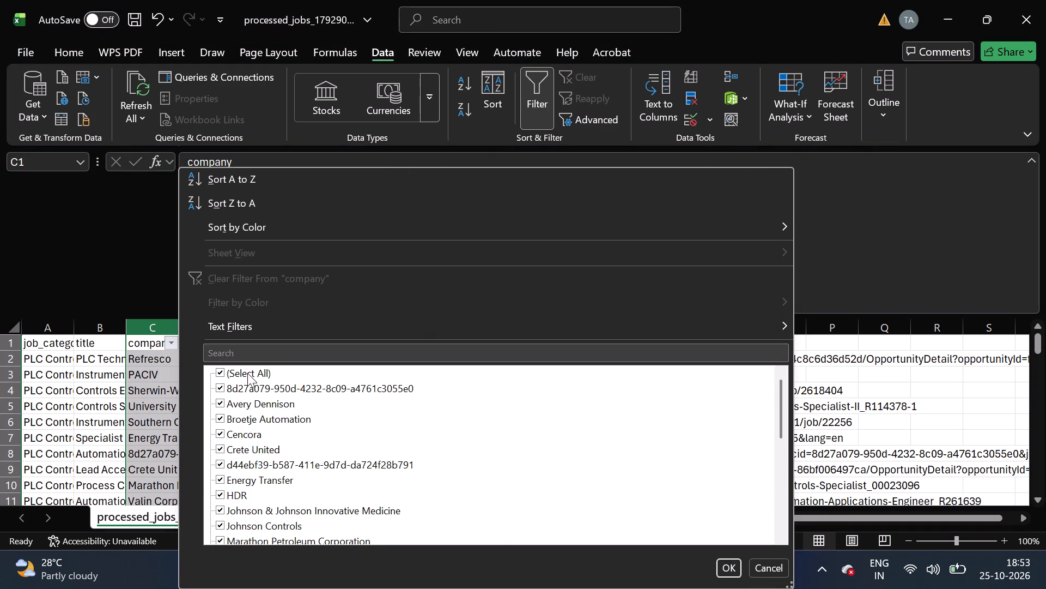
pyautogui.click(247, 373)
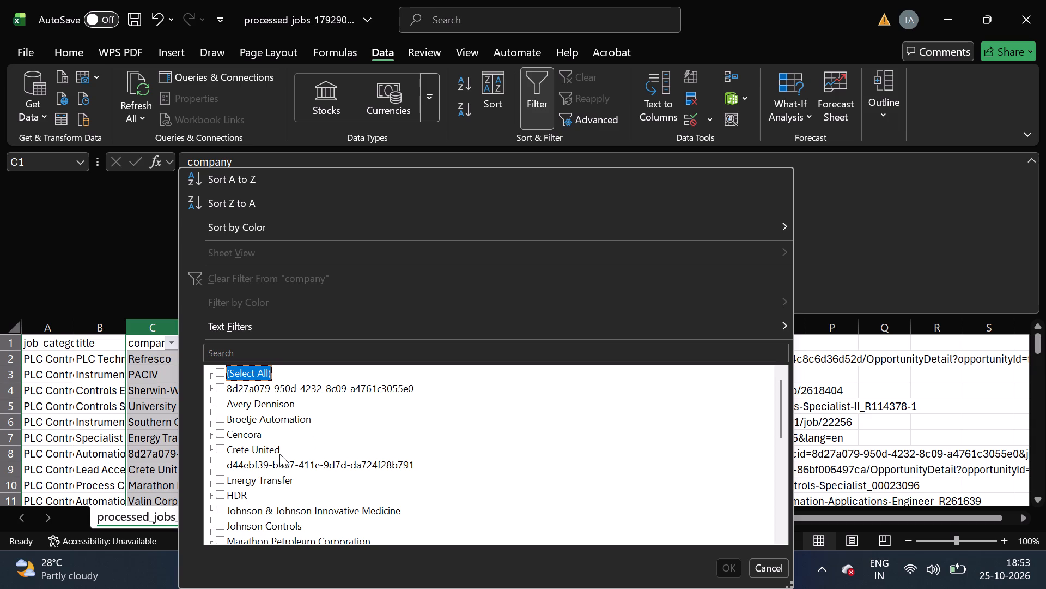
pyautogui.click(290, 384)
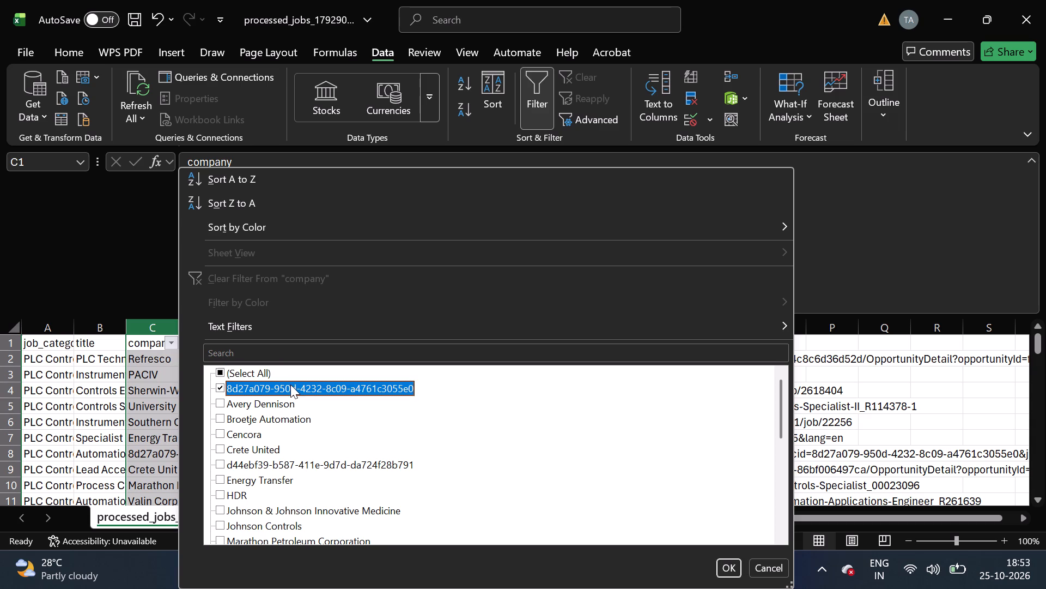
pyautogui.click(310, 464)
pyautogui.scroll(-1, 297, 515)
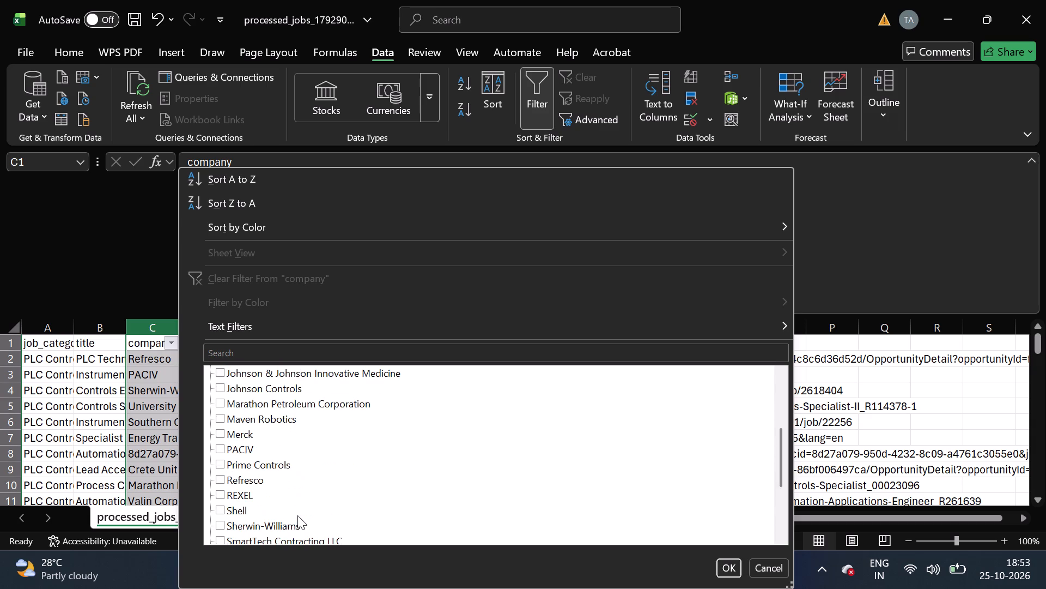
pyautogui.scroll(-1, 297, 515)
pyautogui.click(238, 523)
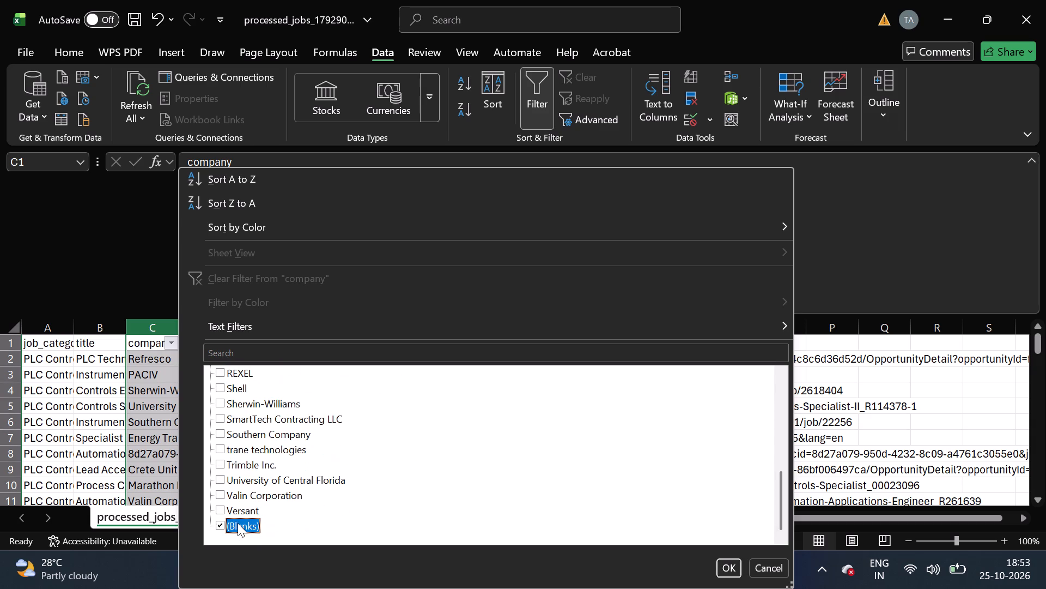
pyautogui.click(729, 575)
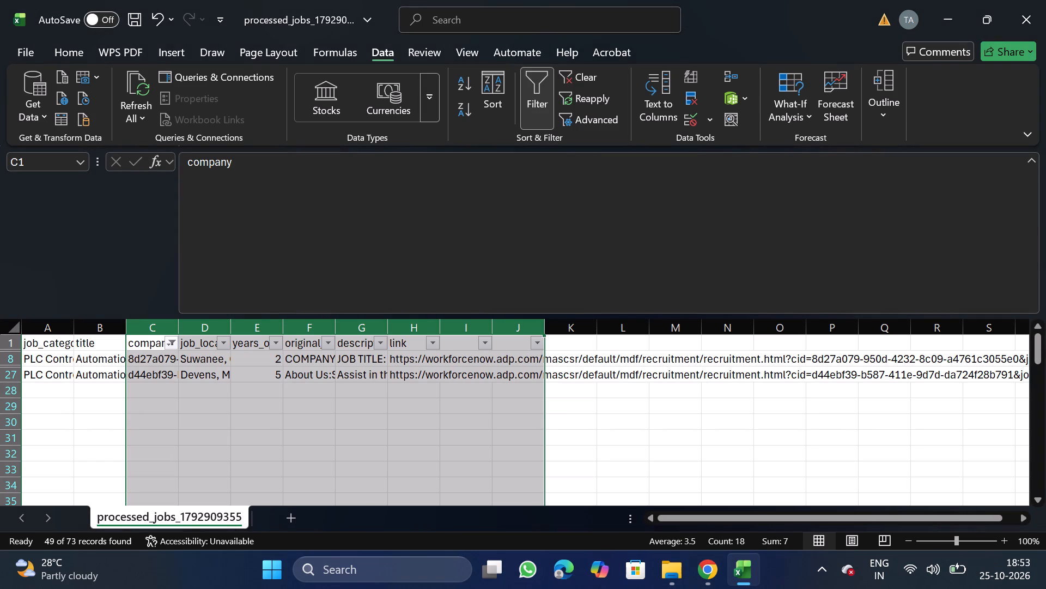
pyautogui.moveTo(2, 368); pyautogui.dragTo(3, 359)
pyautogui.click(6, 353)
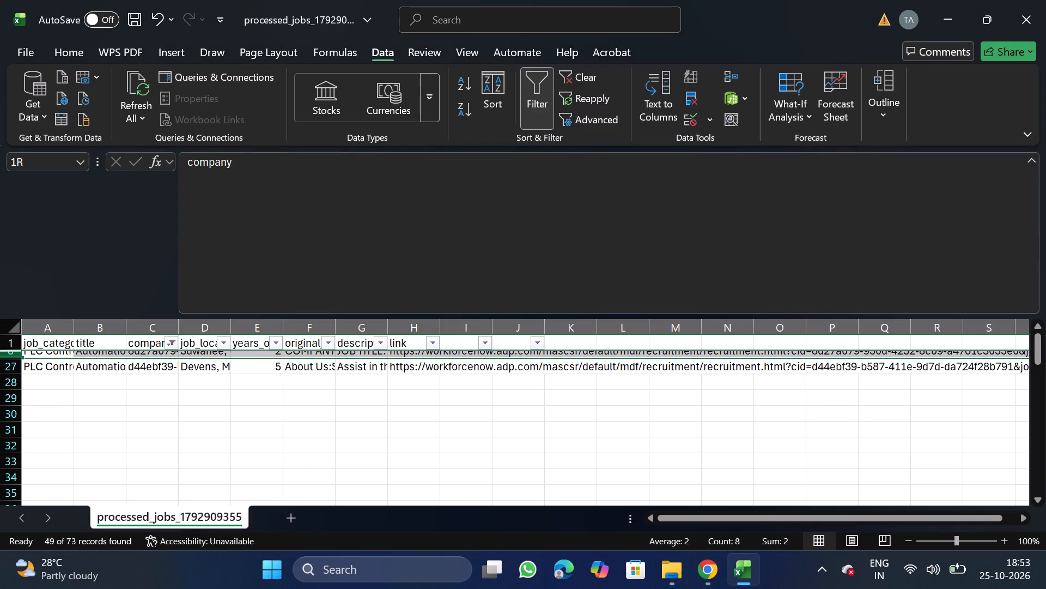
pyautogui.hotkey('ctrl', 'shift', 'Down')
pyautogui.rightClick(70, 353)
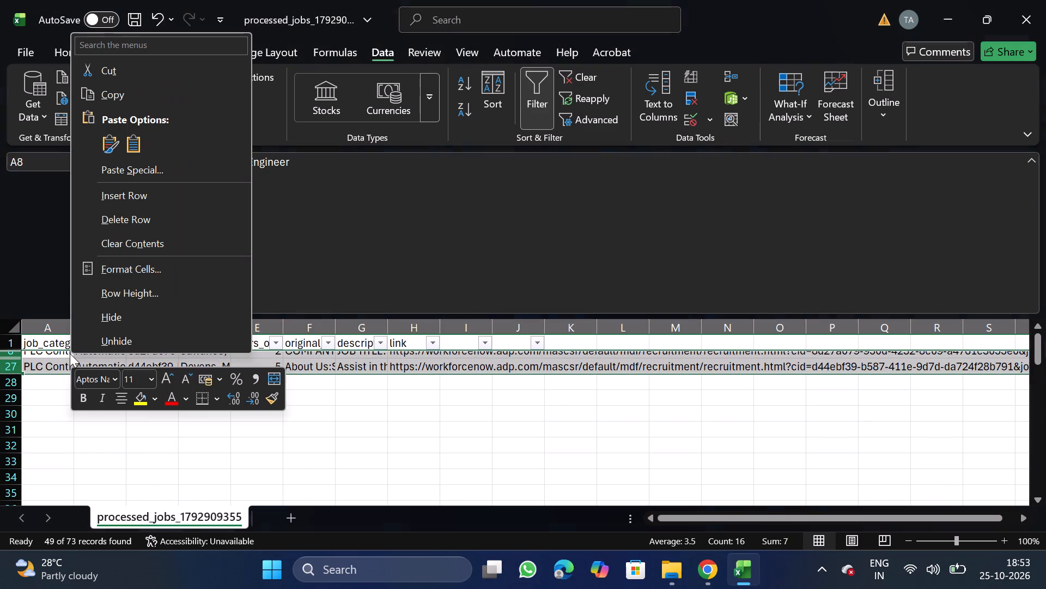
pyautogui.click(150, 220)
pyautogui.click(539, 99)
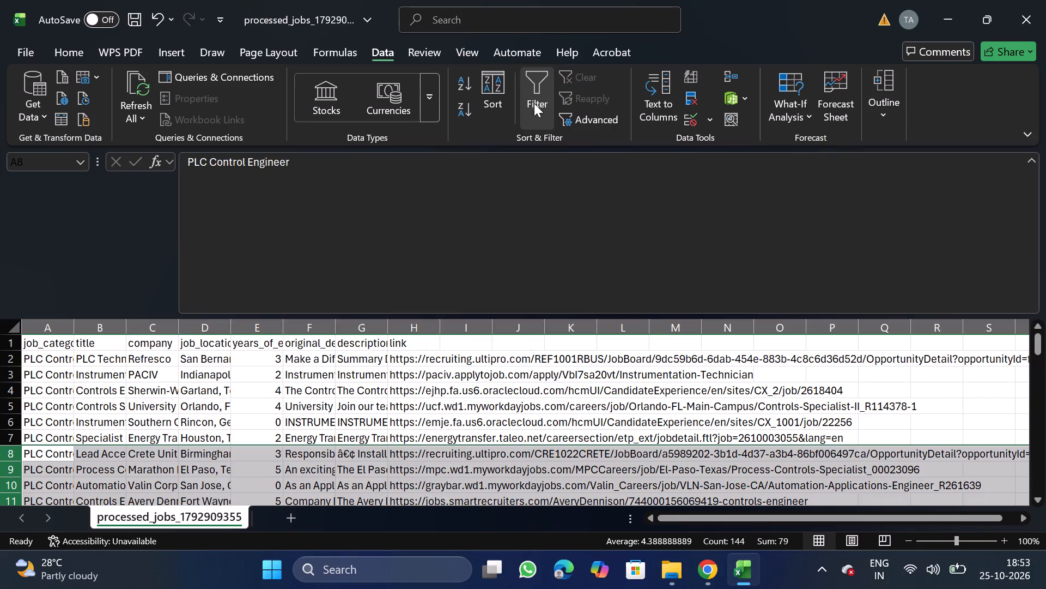
# Save the cleaned sheet as the comma-delimited CSV plc_10_25 in the Daily Scraping jobs folder under Documents.
pyautogui.click(20, 53)
pyautogui.doubleClick(57, 280)
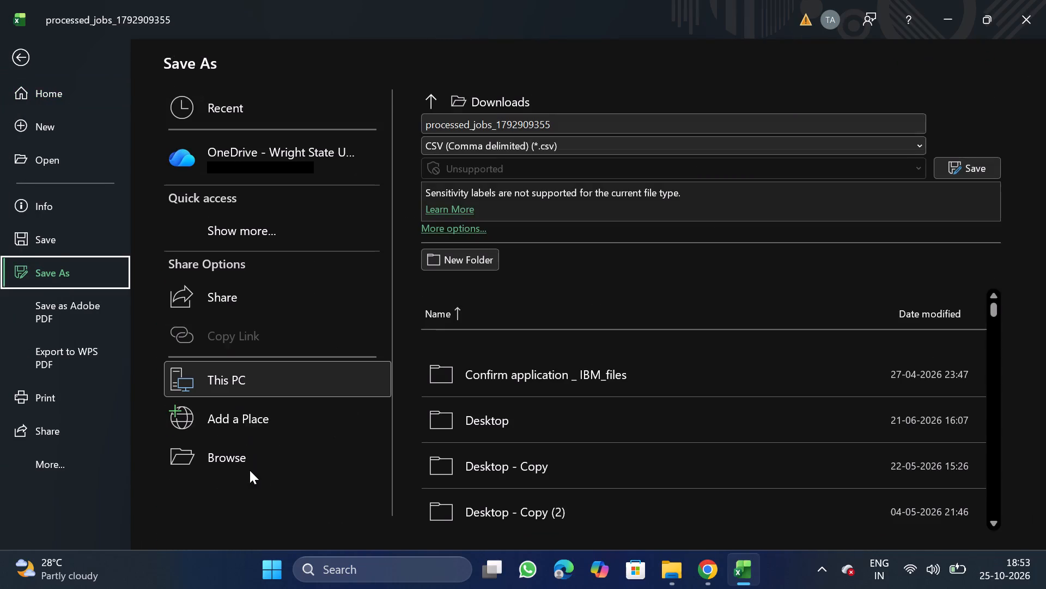
pyautogui.tripleClick(250, 470)
pyautogui.tripleClick(250, 470)
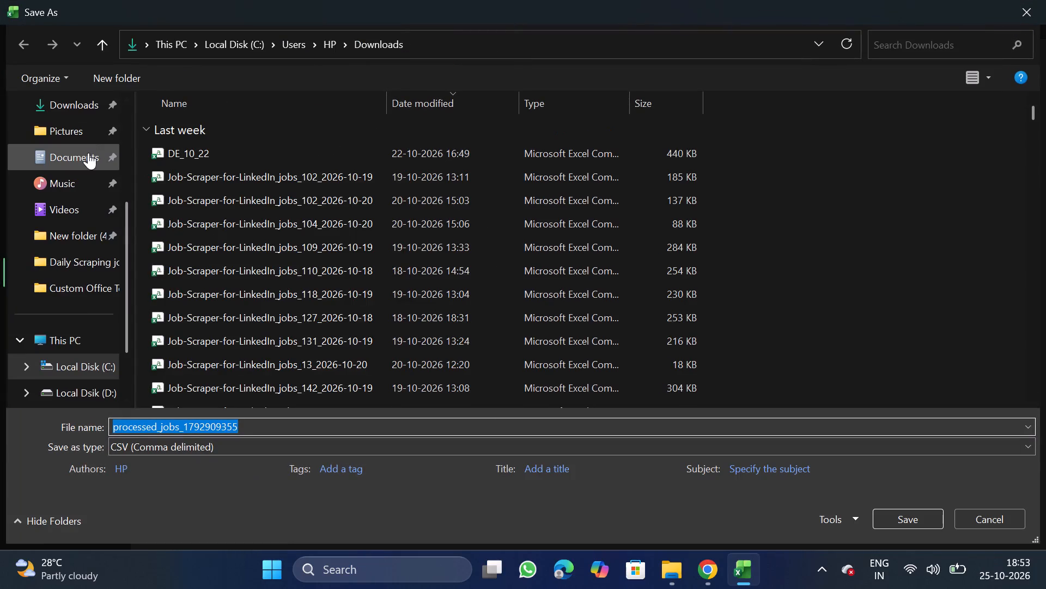
pyautogui.doubleClick(88, 153)
pyautogui.doubleClick(229, 184)
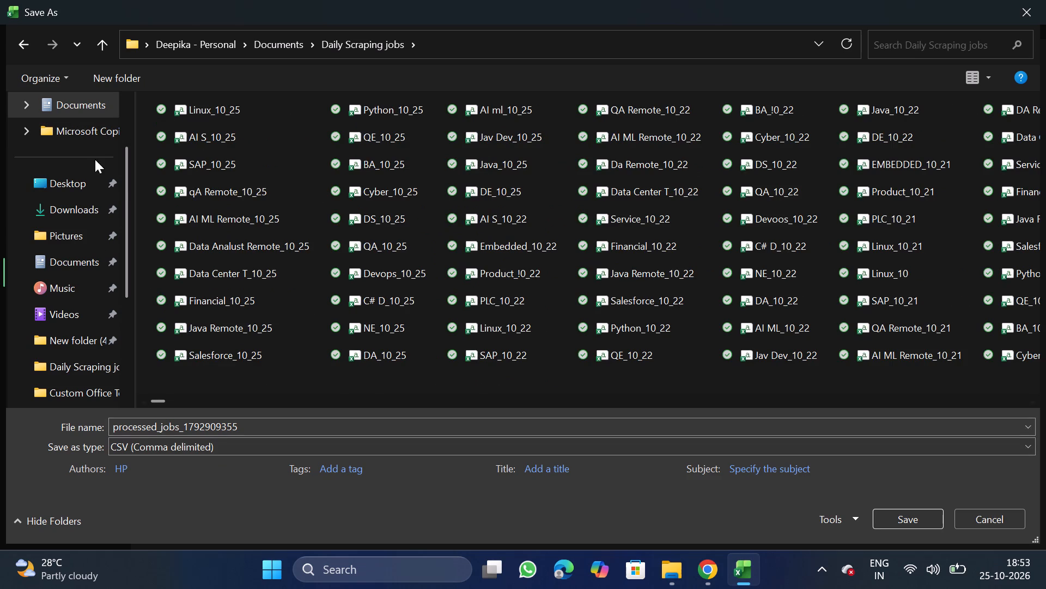
pyautogui.doubleClick(80, 207)
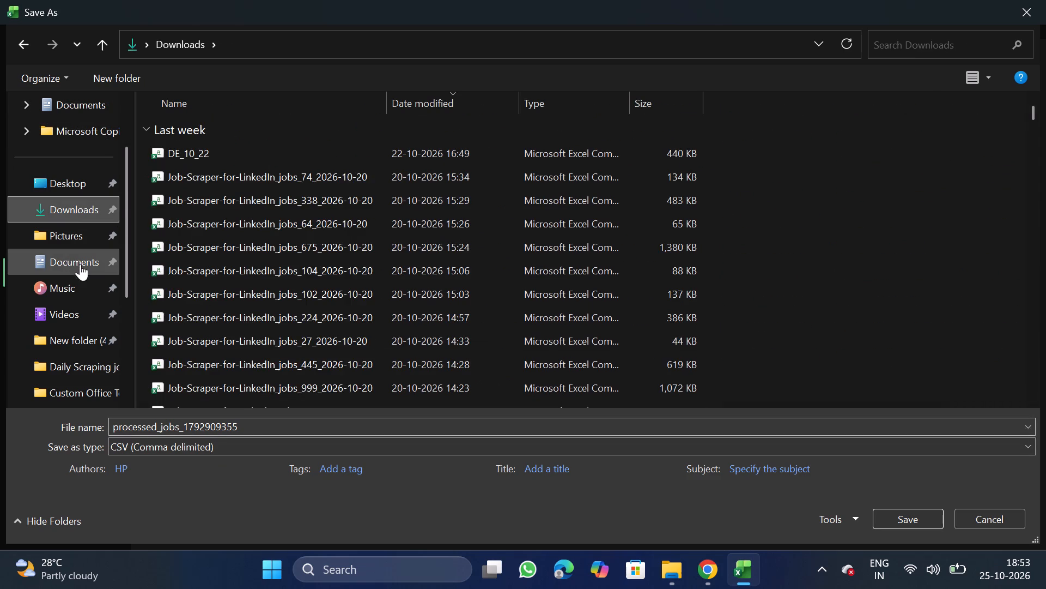
pyautogui.doubleClick(75, 263)
pyautogui.doubleClick(212, 187)
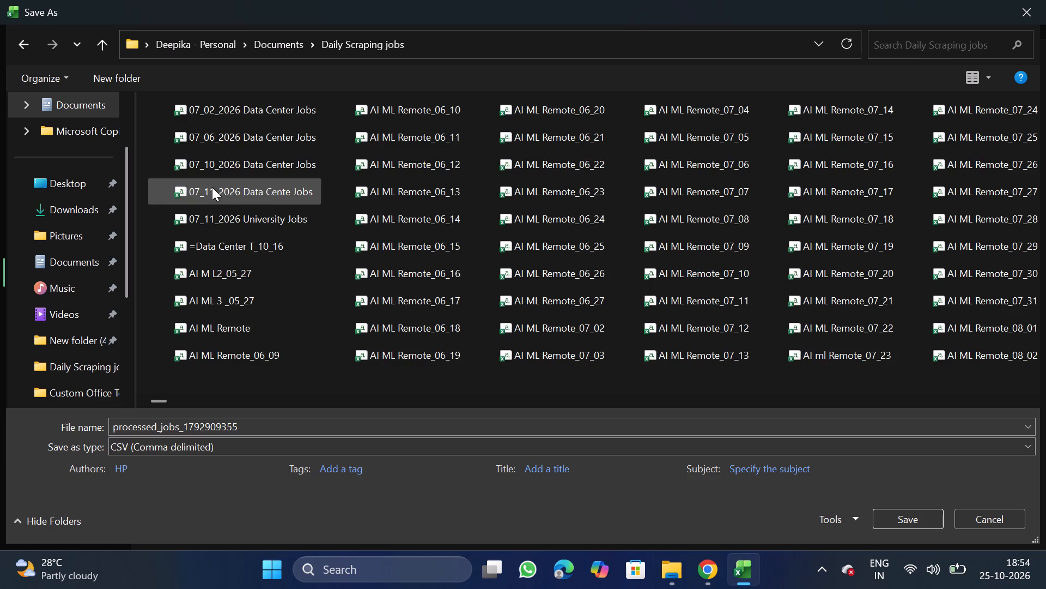
pyautogui.click(286, 426)
pyautogui.press('BackSpace')
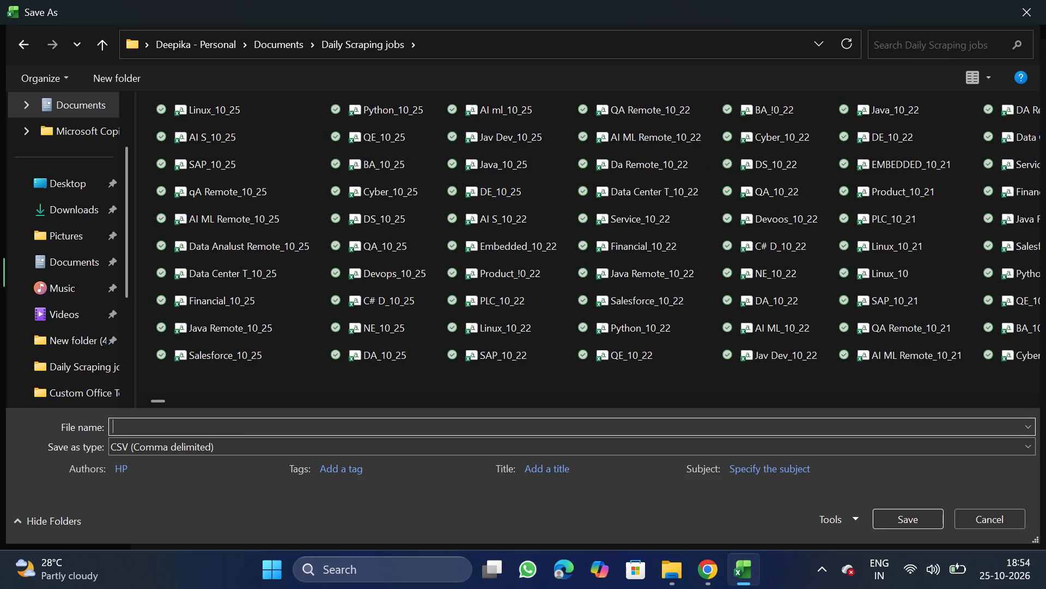
pyautogui.write('plc_10_25')
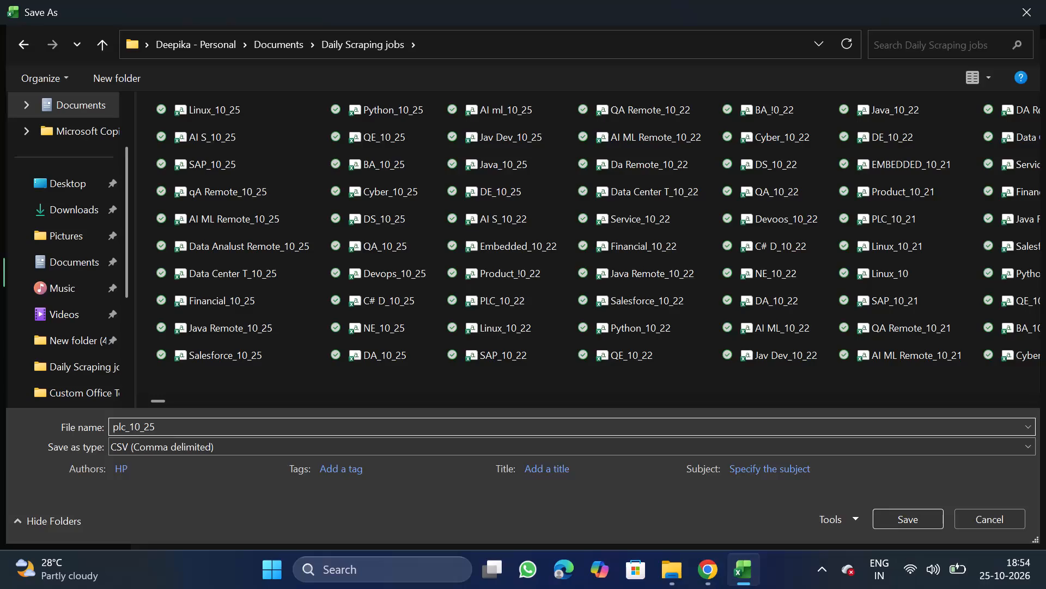
pyautogui.click(920, 520)
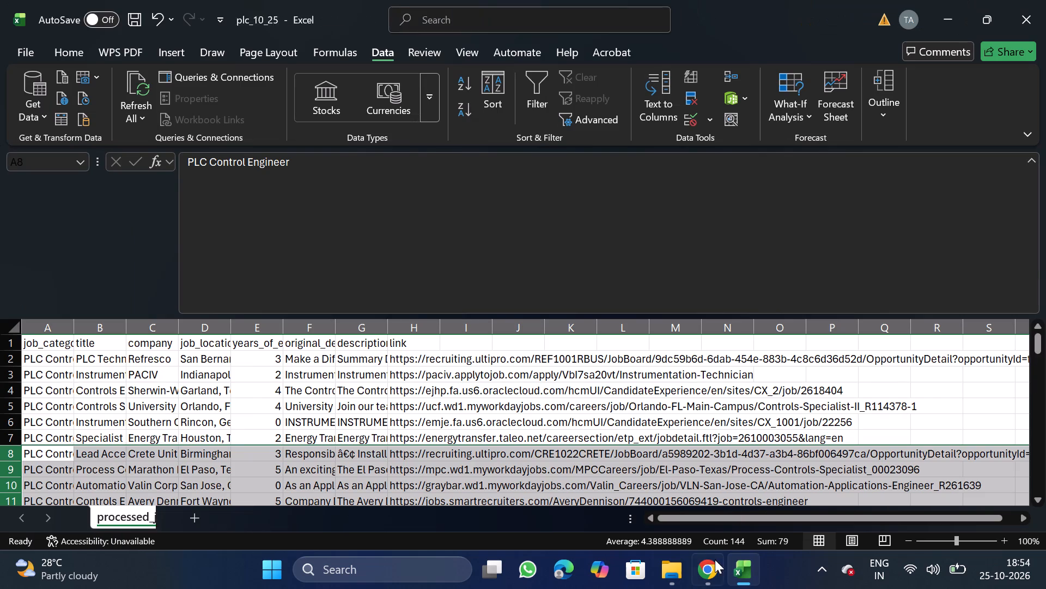
# Switch to NextGenApply in Chrome and bulk-upload the plc_10_25 CSV file.
pyautogui.click(713, 575)
pyautogui.scroll(-2, 534, 431)
pyautogui.click(460, 439)
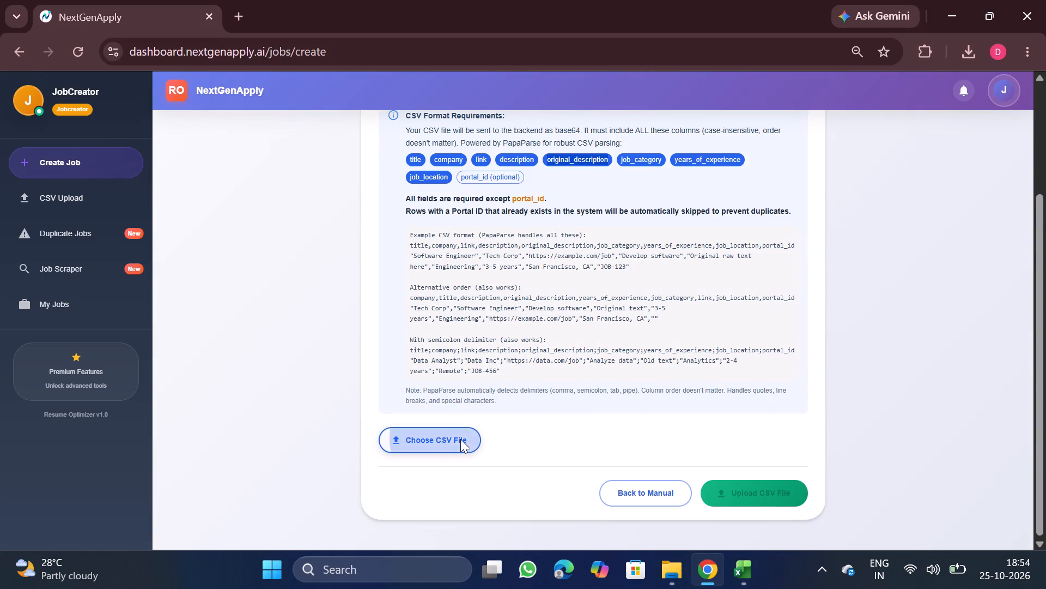
pyautogui.doubleClick(228, 105)
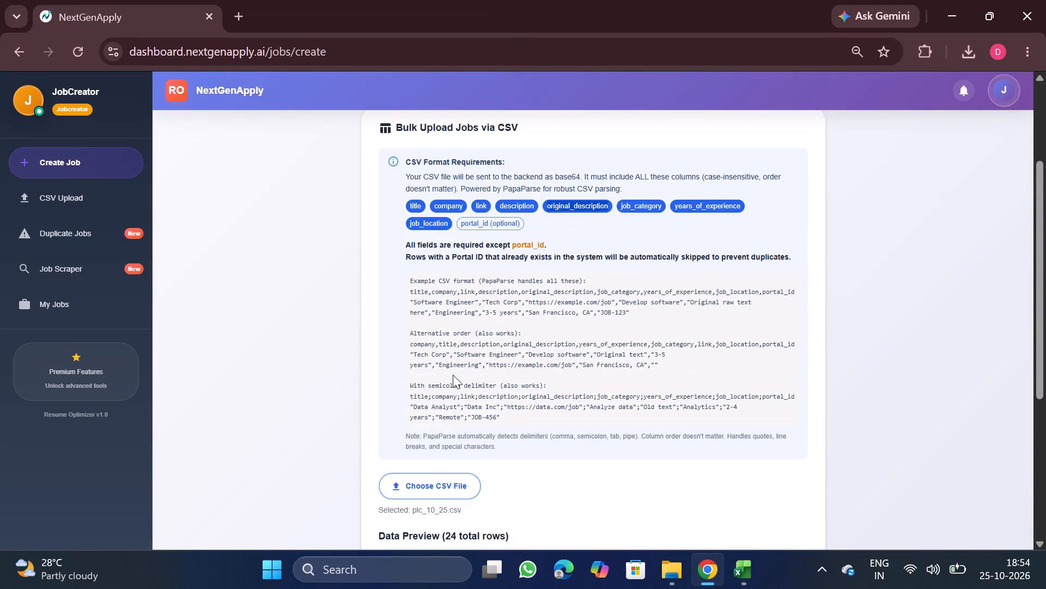
pyautogui.scroll(-2, 453, 375)
pyautogui.scroll(-3, 692, 448)
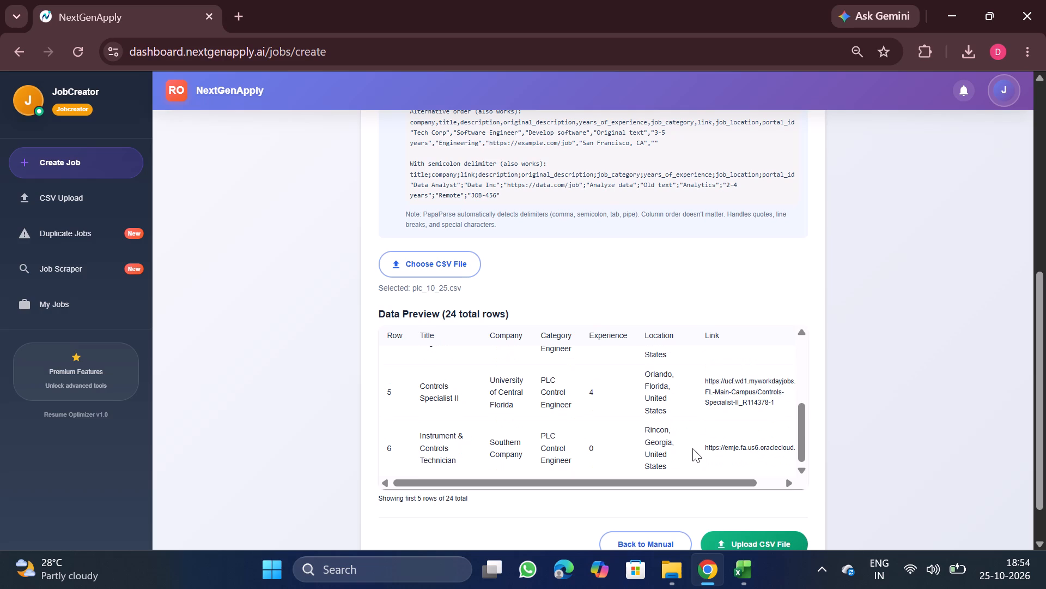
pyautogui.click(761, 490)
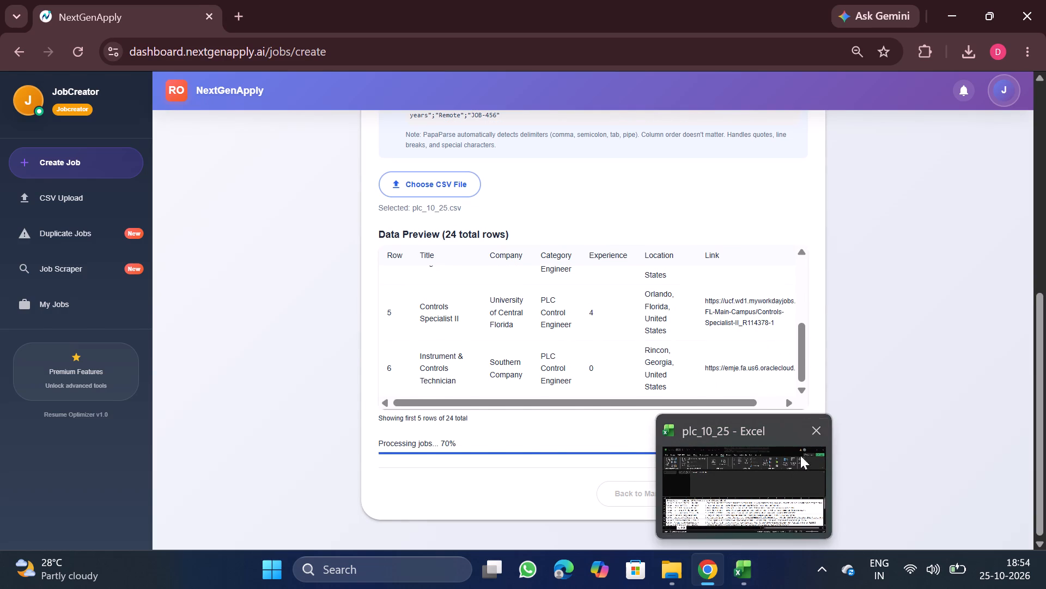
# Close the plc_10_25 workbook in Excel.
pyautogui.click(811, 437)
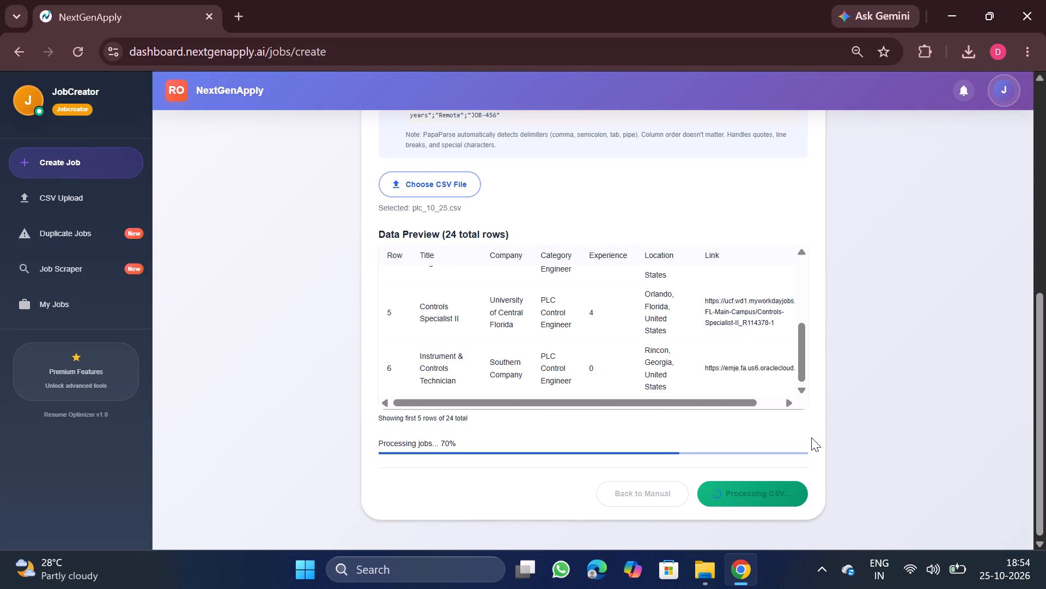
# Download the processed Product Manager CSV, entry #4520, from the CSV upload history.
pyautogui.scroll(3, 715, 302)
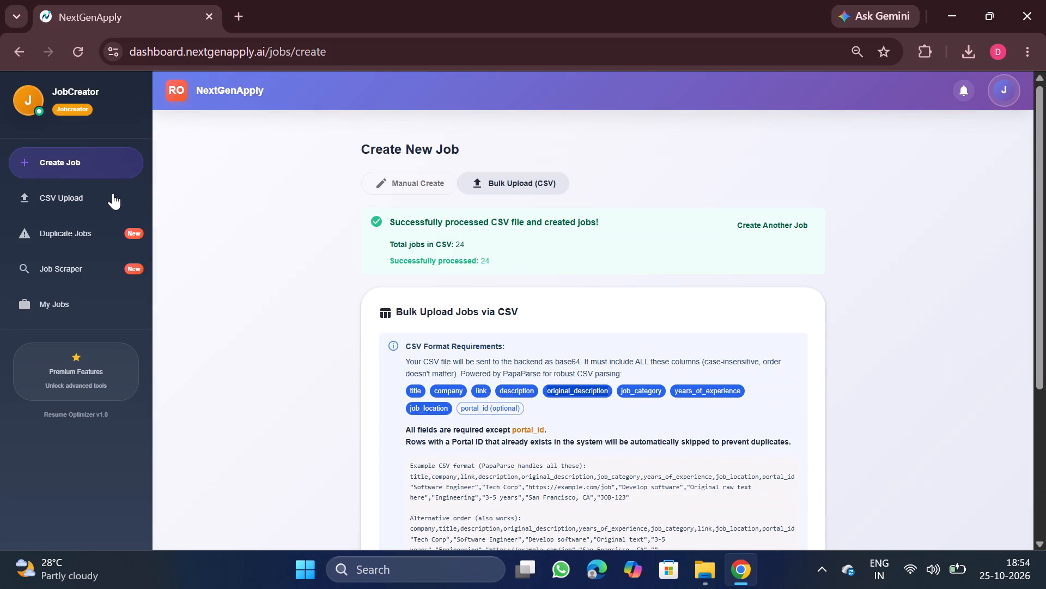
pyautogui.click(97, 190)
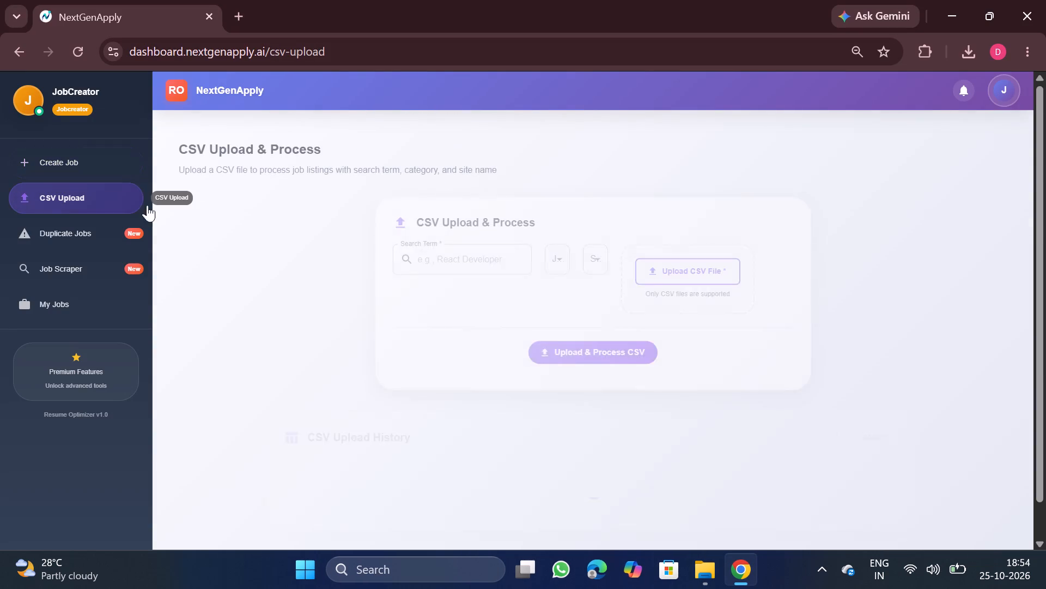
pyautogui.scroll(2, 568, 371)
pyautogui.scroll(-1, 706, 428)
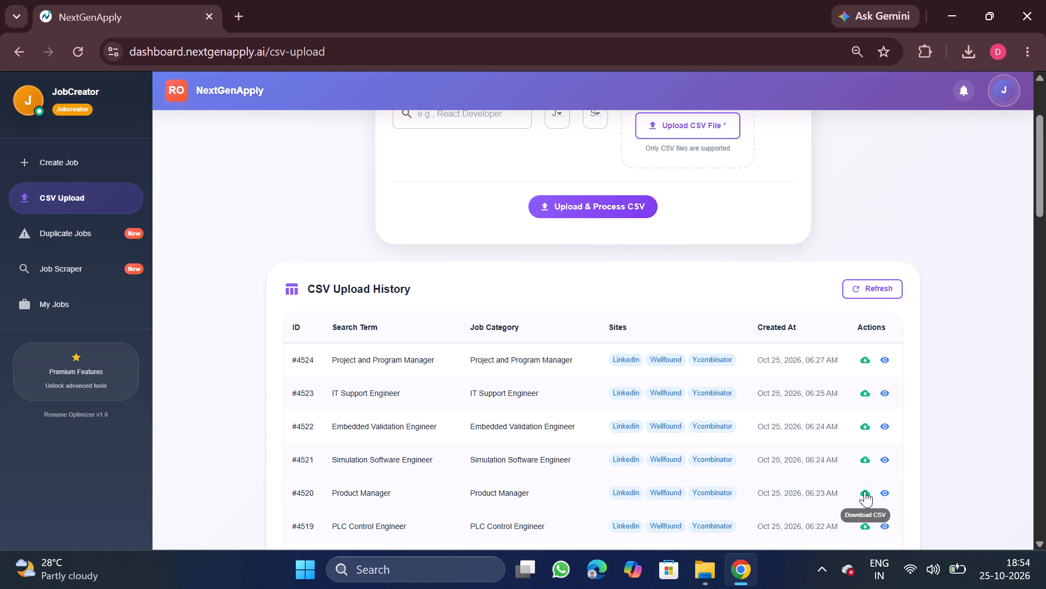
pyautogui.click(865, 491)
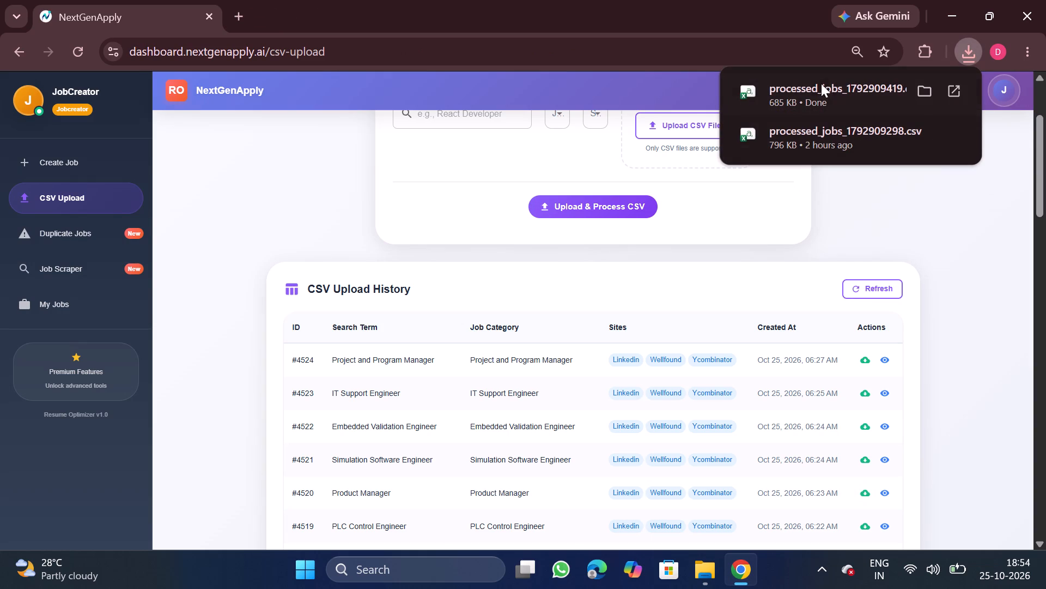
pyautogui.click(831, 90)
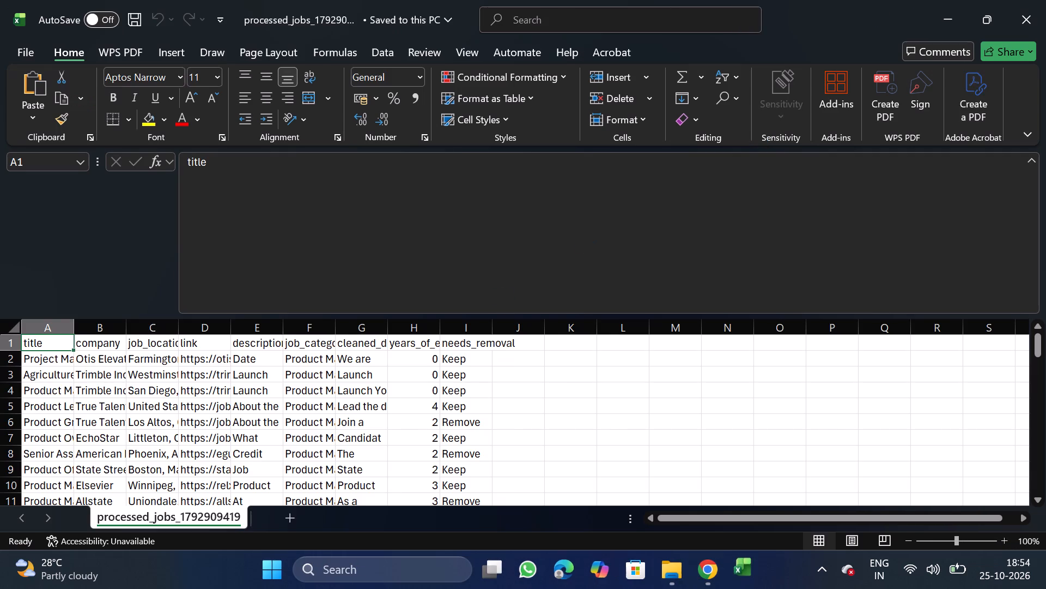
# Remove duplicate rows from the whole sheet, comparing only the company column and treating the first row as headers.
pyautogui.click(243, 422)
pyautogui.hotkey('ctrl', 'a')
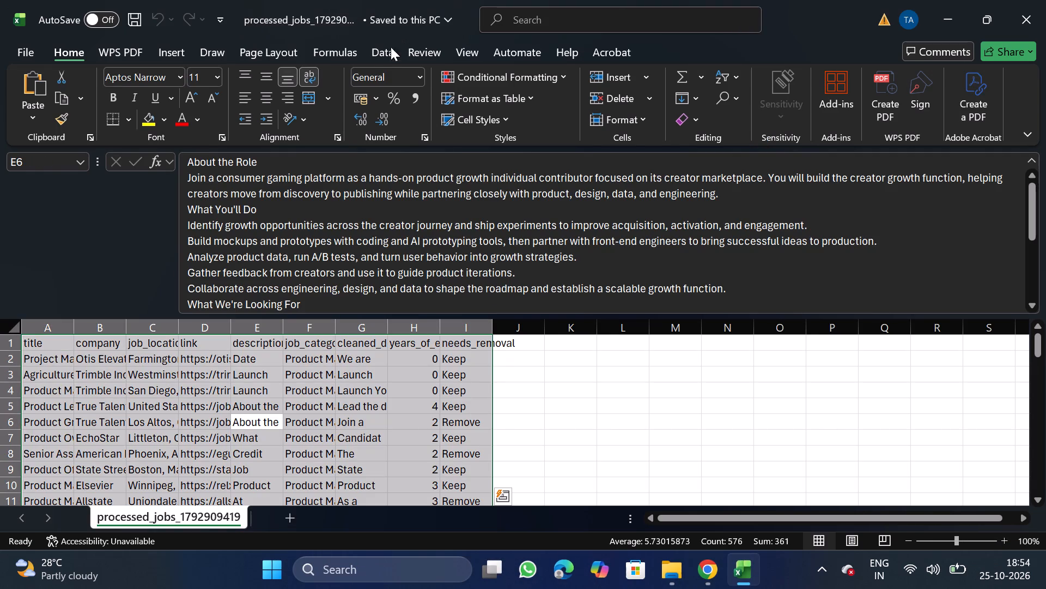
pyautogui.click(382, 55)
pyautogui.click(690, 91)
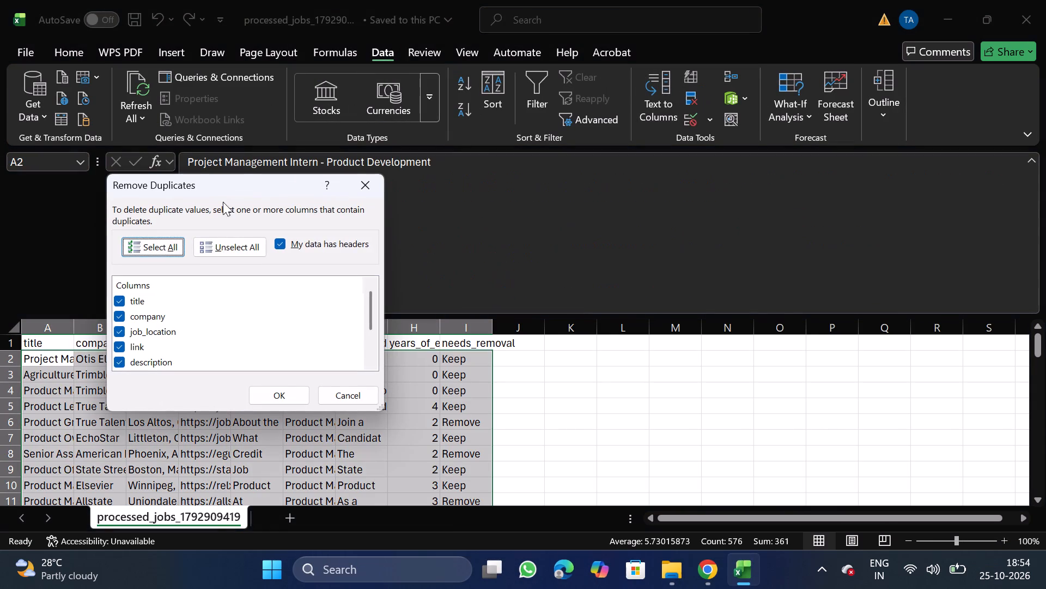
pyautogui.click(222, 237)
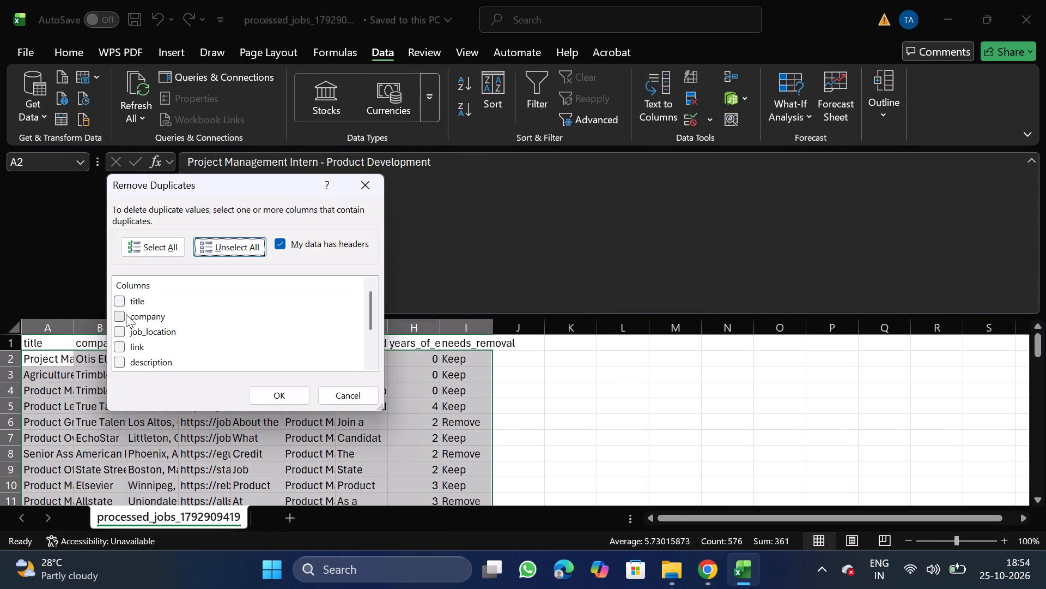
pyautogui.click(115, 314)
pyautogui.click(272, 397)
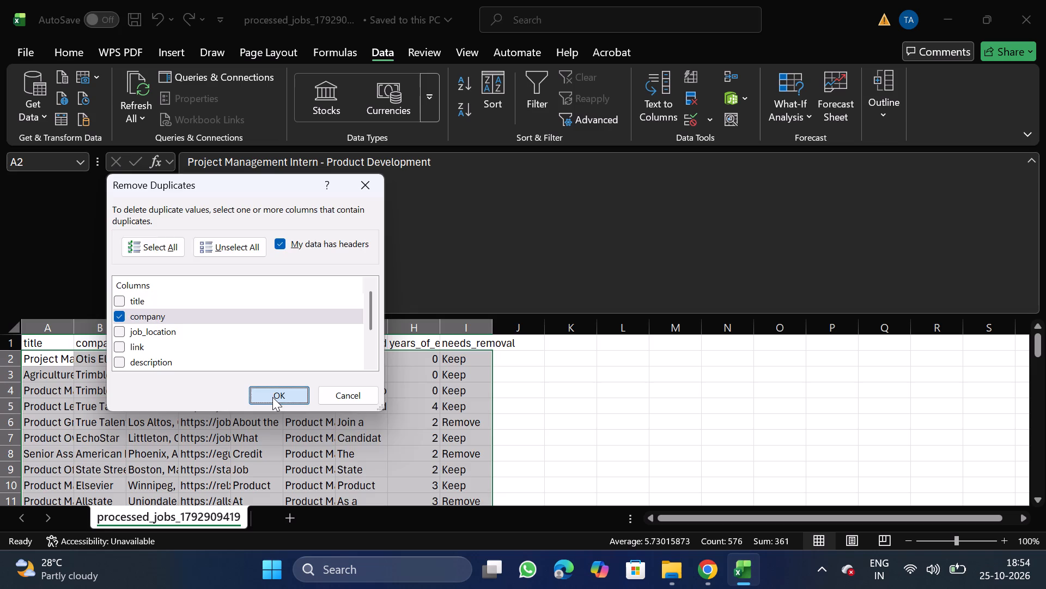
pyautogui.click(622, 326)
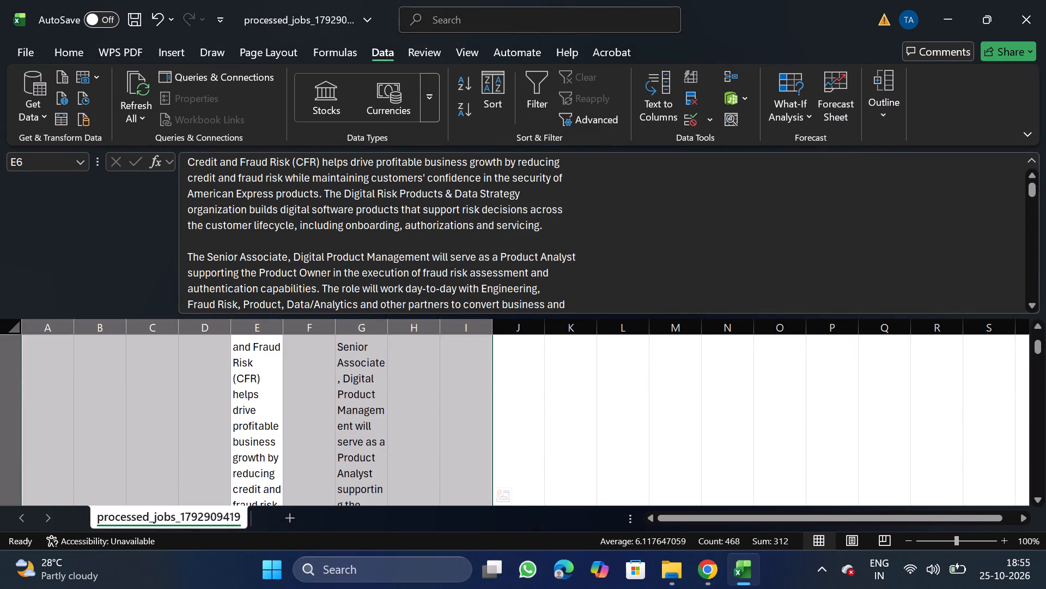
# Filter needs_removal to Remove and blanks, delete all the filtered rows below the header, and turn the filter off.
pyautogui.scroll(14, 446, 368)
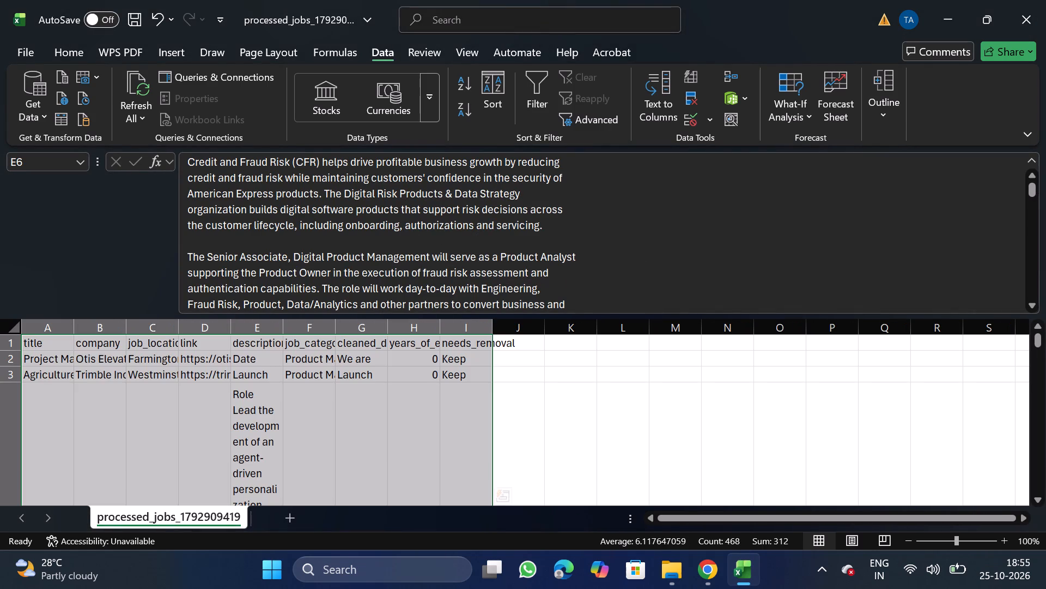
pyautogui.click(462, 333)
pyautogui.click(543, 95)
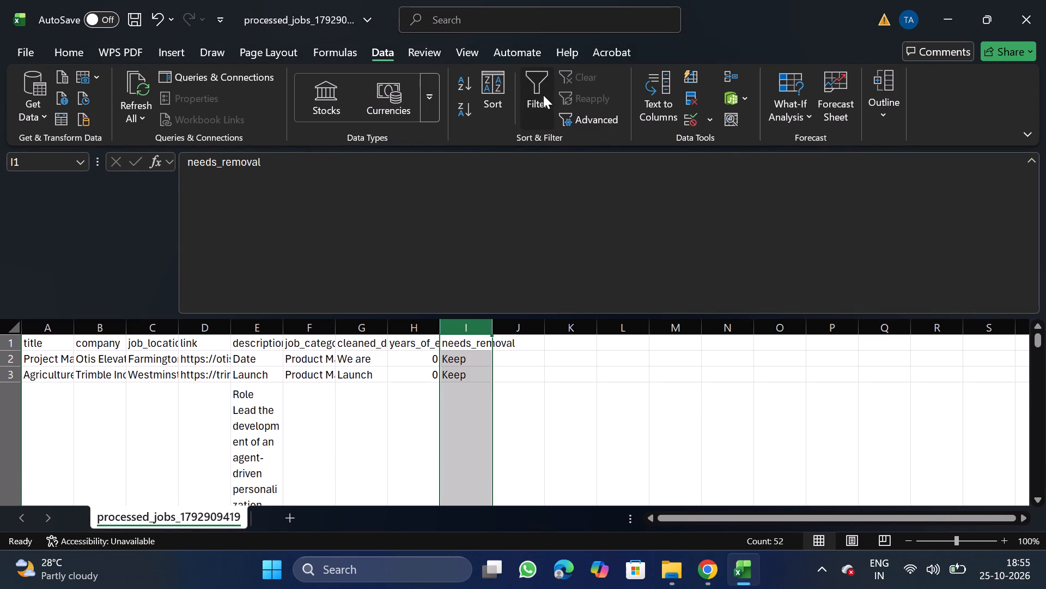
pyautogui.click(488, 346)
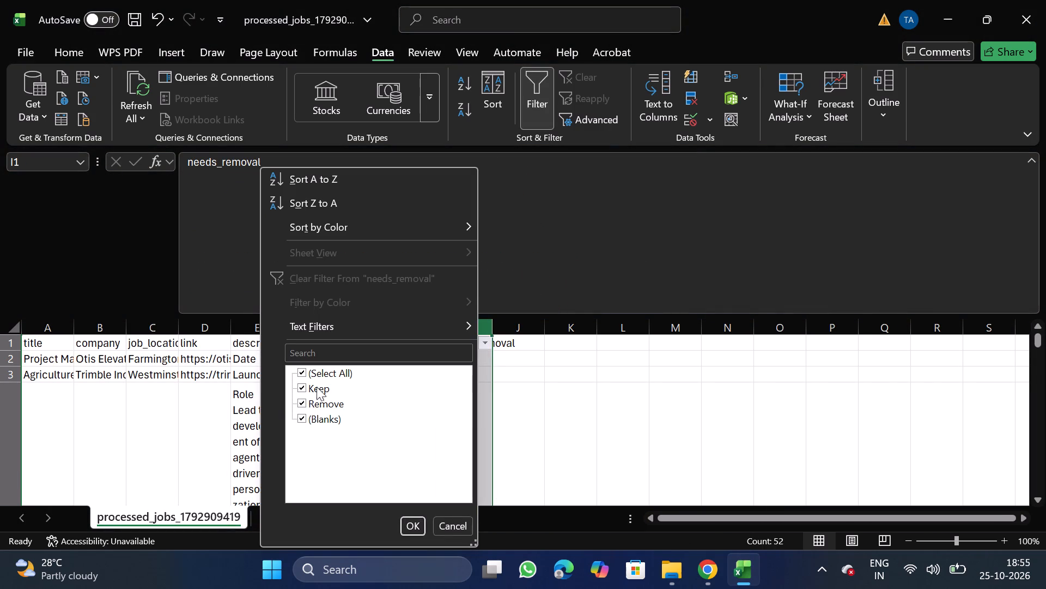
pyautogui.click(320, 391)
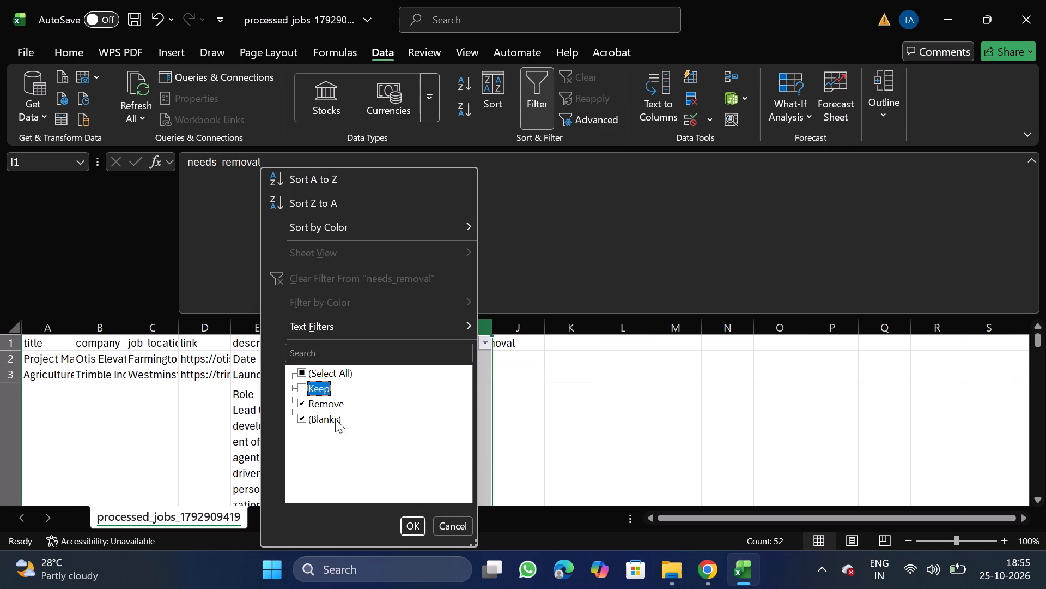
pyautogui.click(415, 525)
pyautogui.click(1, 360)
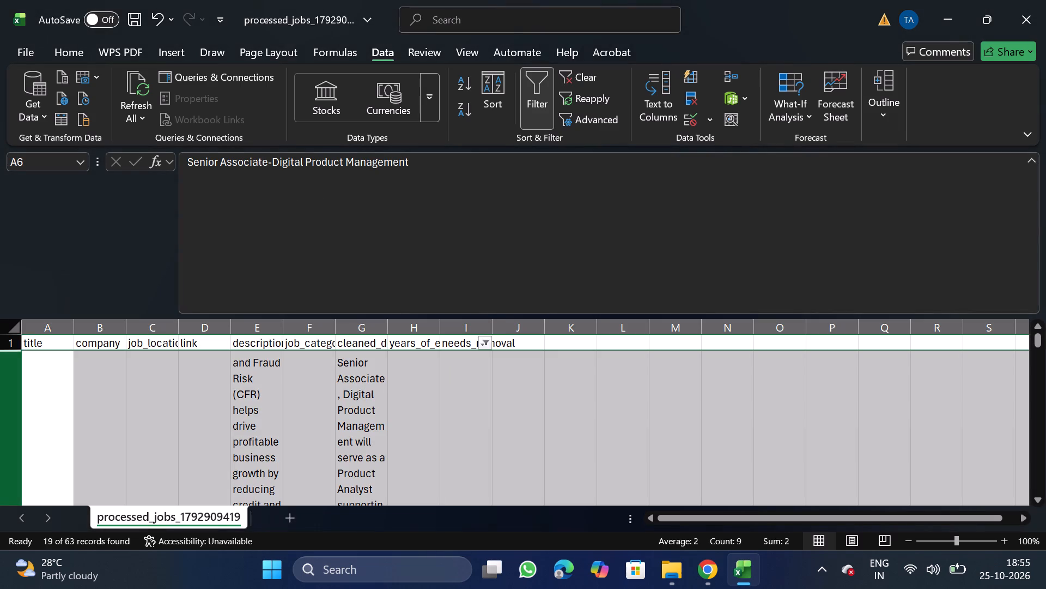
pyautogui.hotkey('ctrl', 'shift', 'Down')
pyautogui.rightClick(124, 397)
pyautogui.click(189, 256)
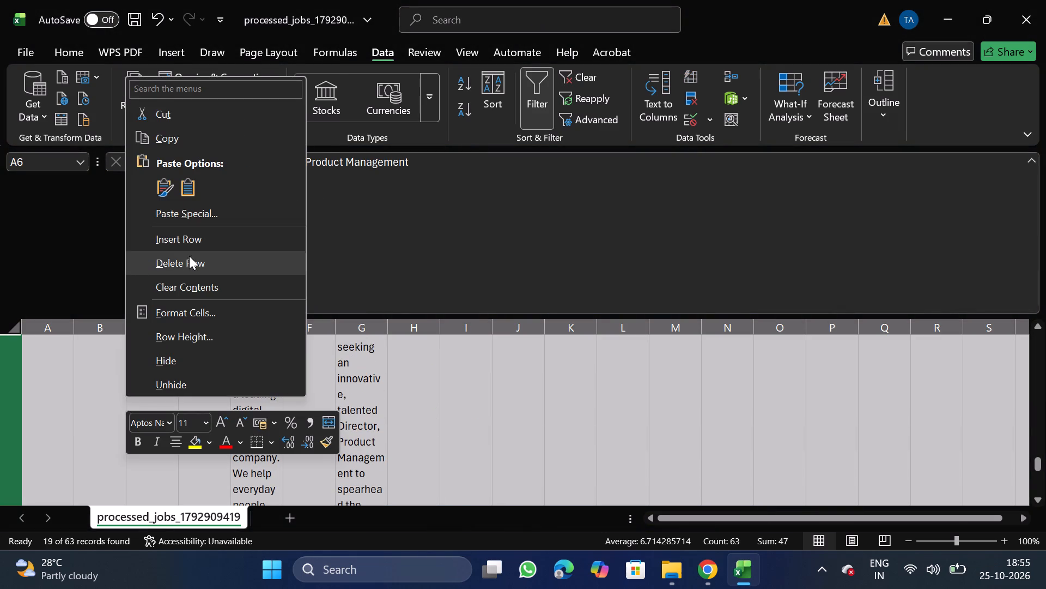
pyautogui.click(532, 107)
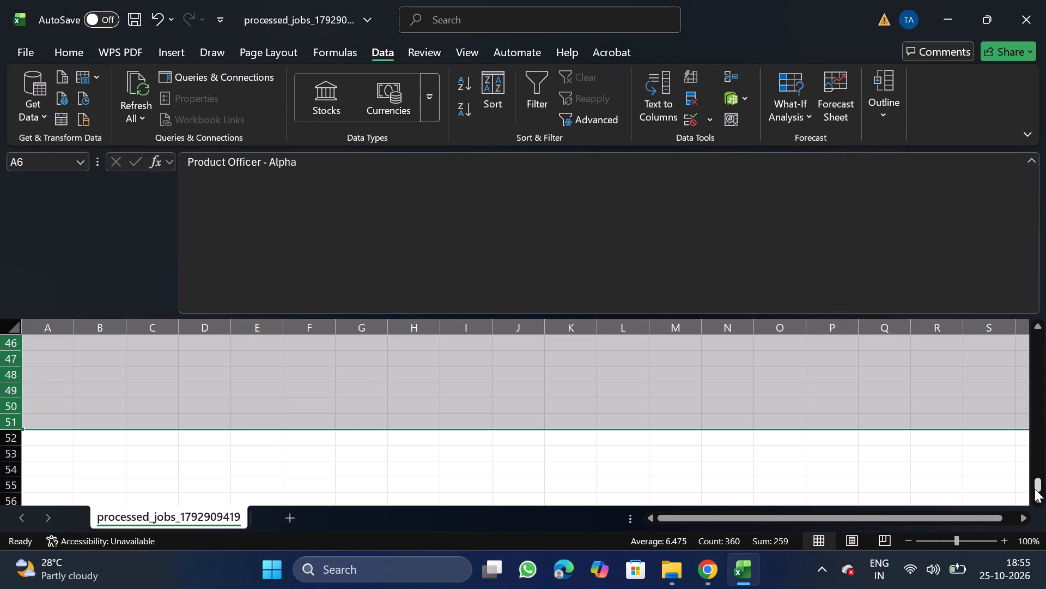
# Delete the needs_removal column from the sheet.
pyautogui.moveTo(1036, 482); pyautogui.dragTo(1020, 221)
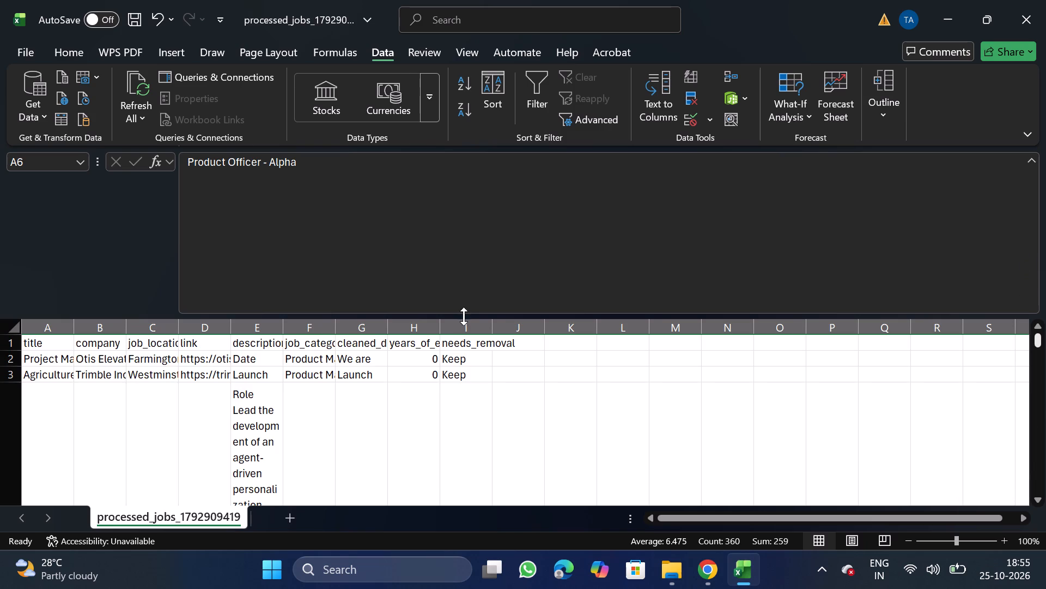
pyautogui.moveTo(462, 329); pyautogui.dragTo(463, 422)
pyautogui.rightClick(463, 422)
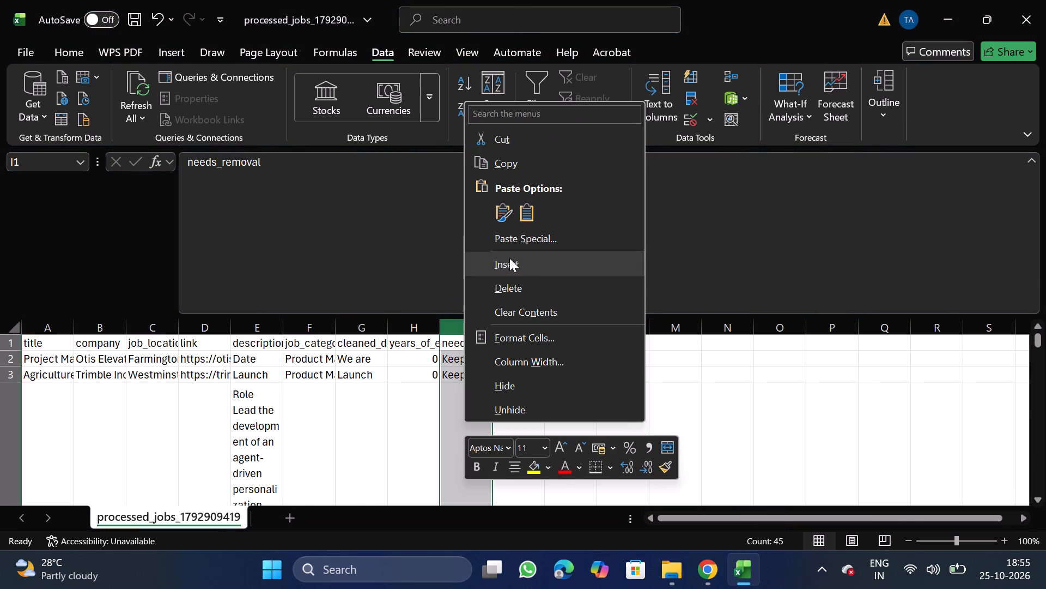
pyautogui.click(521, 286)
# Filter years_of_experience to 8, 12, 14, 15 and blanks, delete the filtered rows below the header, and turn the filter off.
pyautogui.click(404, 321)
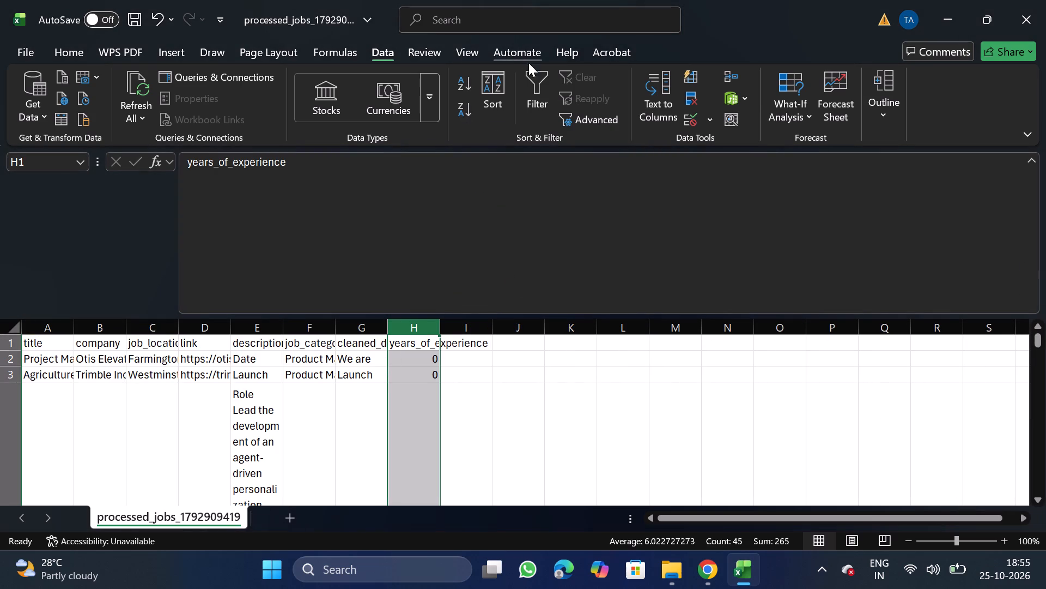
pyautogui.click(540, 83)
pyautogui.click(432, 343)
pyautogui.scroll(-1, 346, 412)
pyautogui.scroll(2, 257, 392)
pyautogui.click(261, 380)
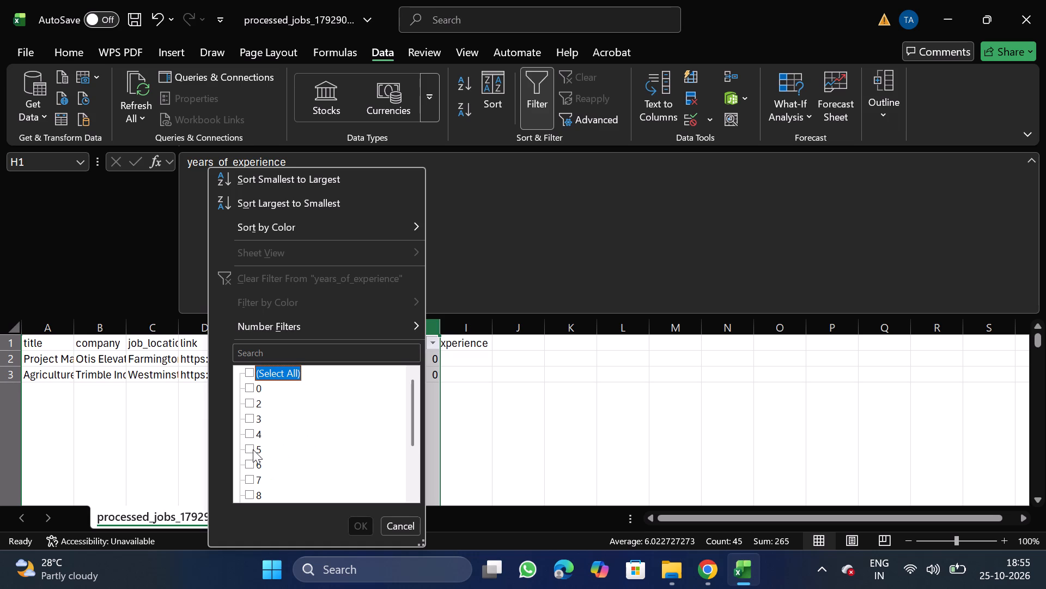
pyautogui.scroll(-1, 256, 462)
pyautogui.click(250, 420)
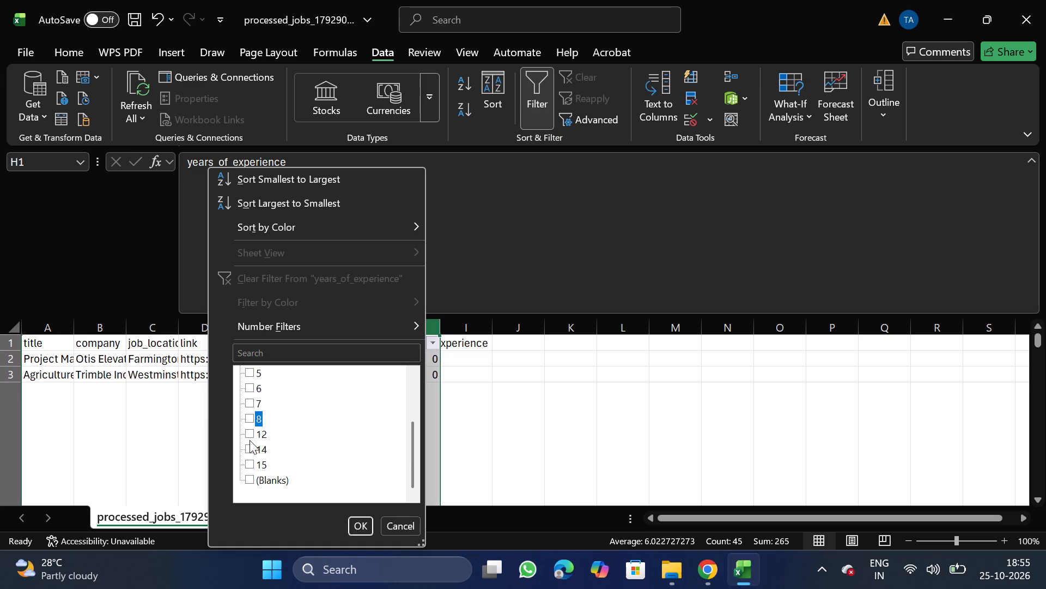
pyautogui.click(250, 440)
pyautogui.click(249, 449)
pyautogui.click(249, 466)
pyautogui.click(248, 481)
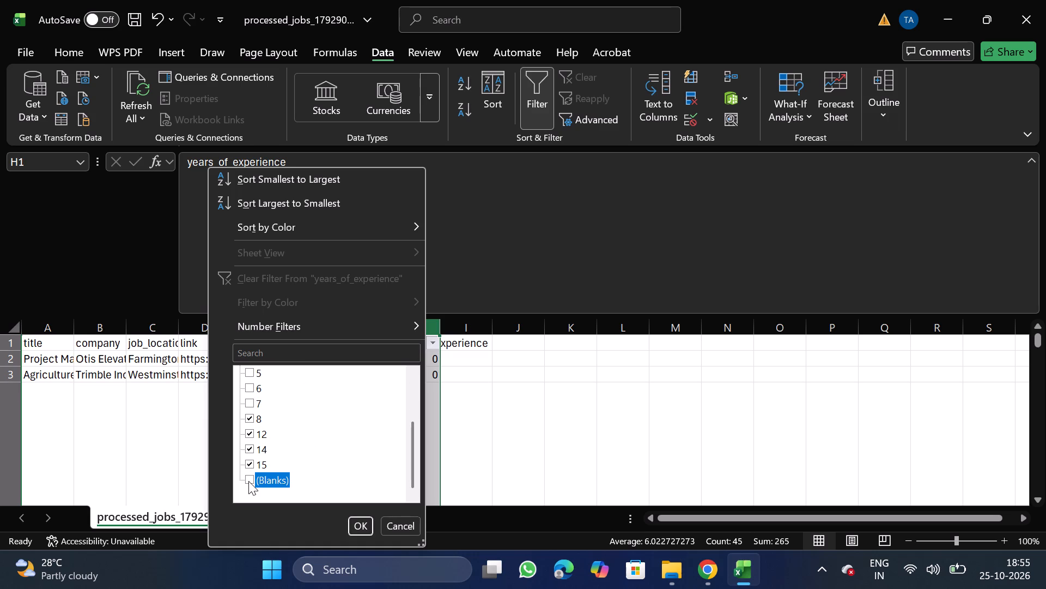
pyautogui.click(370, 530)
pyautogui.click(9, 374)
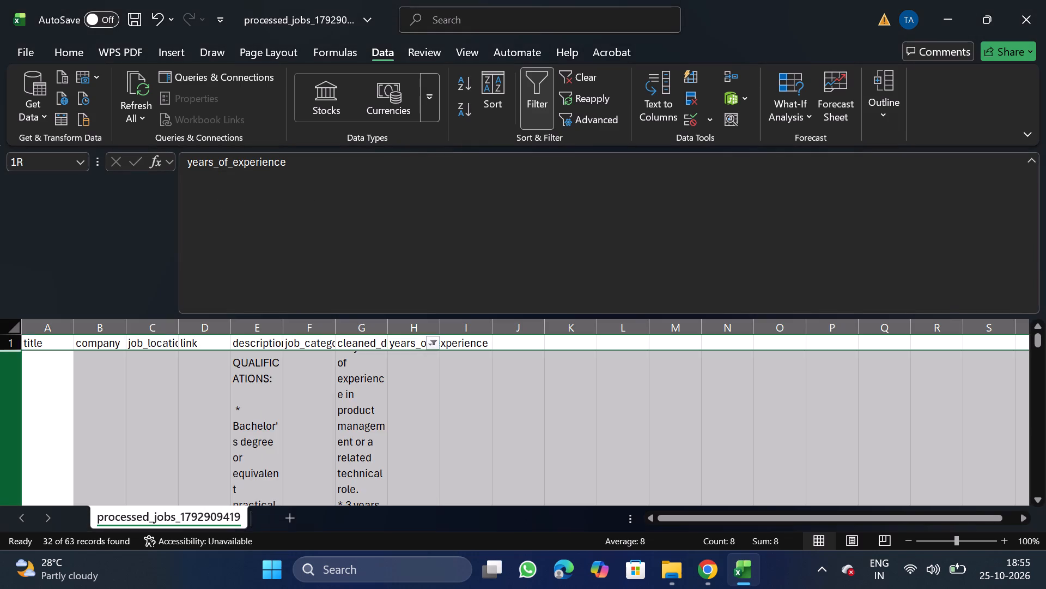
pyautogui.hotkey('ctrl', 'shift', 'Down')
pyautogui.rightClick(133, 429)
pyautogui.click(210, 295)
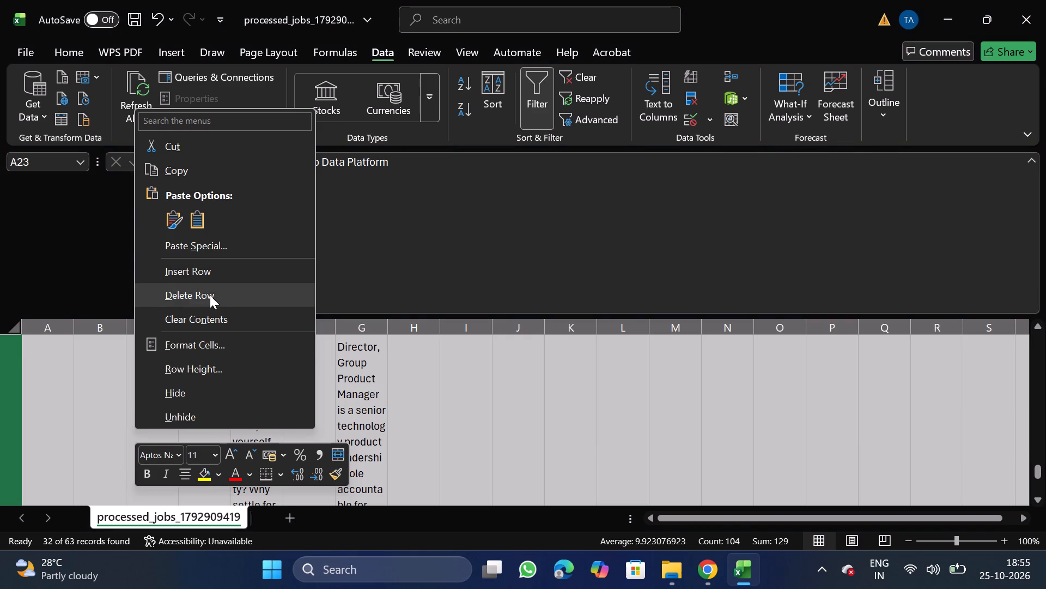
pyautogui.click(523, 117)
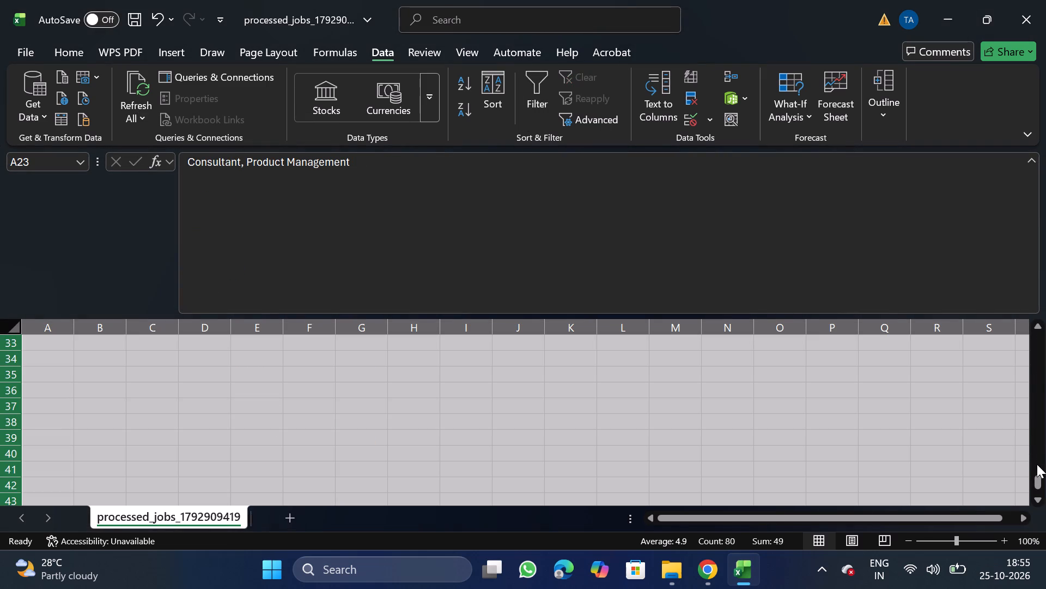
# Move the job_category column to the front of the sheet, before the title column.
pyautogui.moveTo(1037, 481); pyautogui.dragTo(1018, 185)
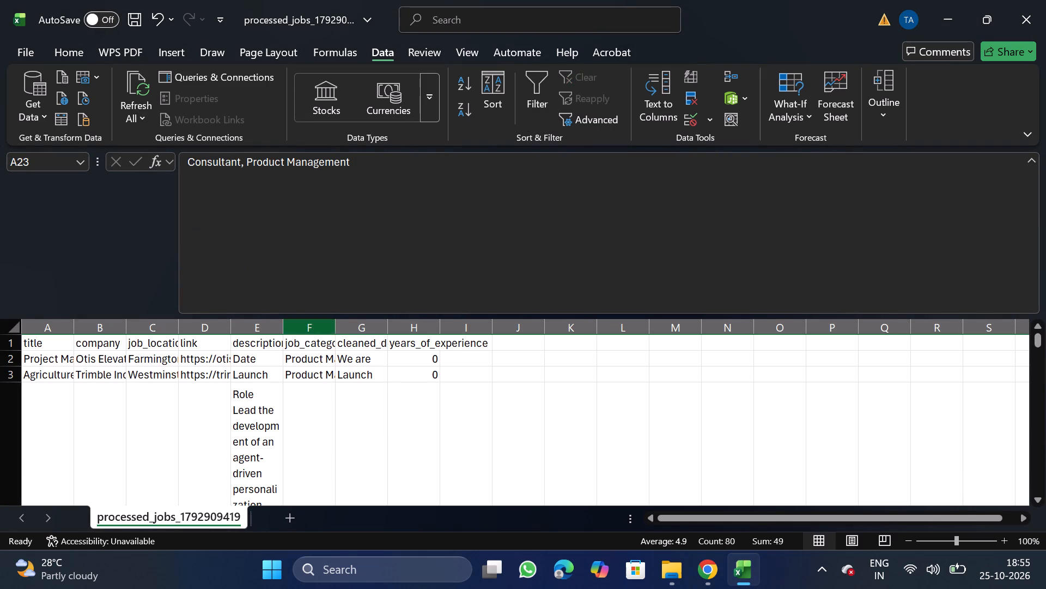
pyautogui.click(314, 320)
pyautogui.hotkey('ctrl', 'x')
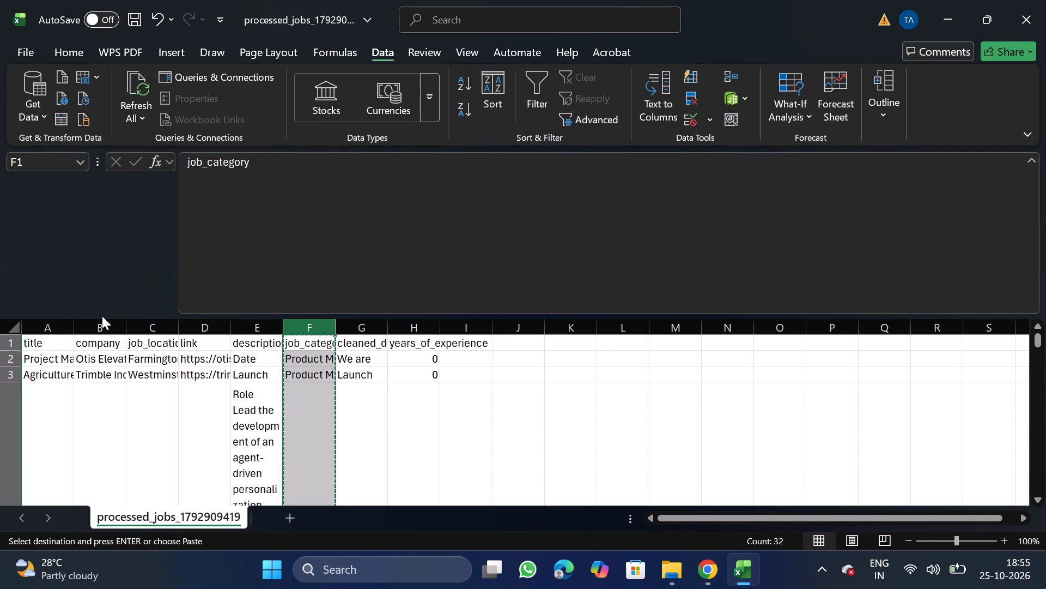
pyautogui.click(46, 329)
pyautogui.rightClick(45, 444)
pyautogui.click(128, 283)
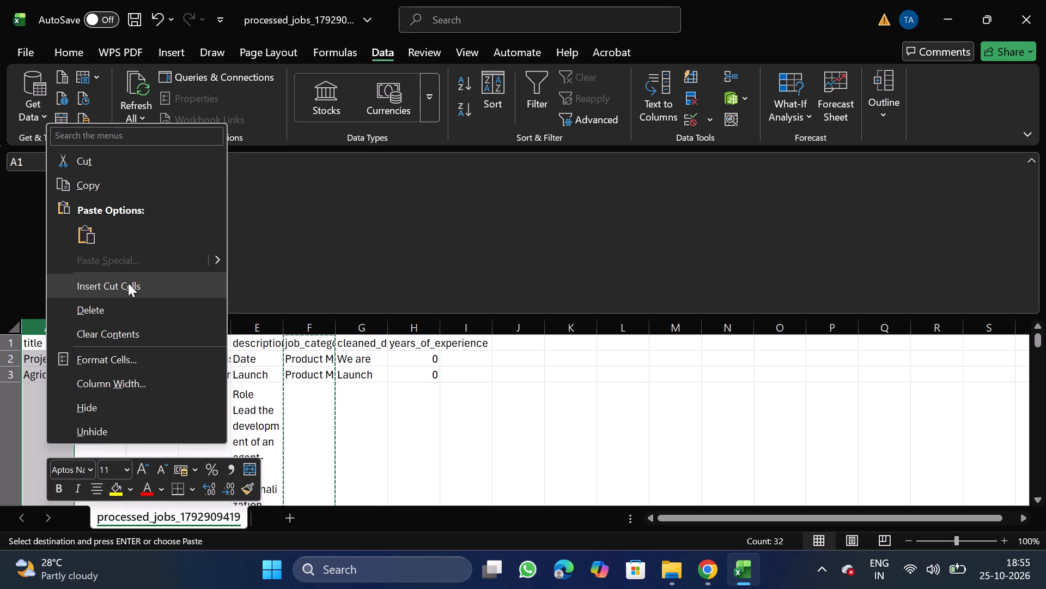
# Turn off text wrapping for the description and cleaned description columns, F and G.
pyautogui.click(312, 327)
pyautogui.hotkey('shift', 'Right')
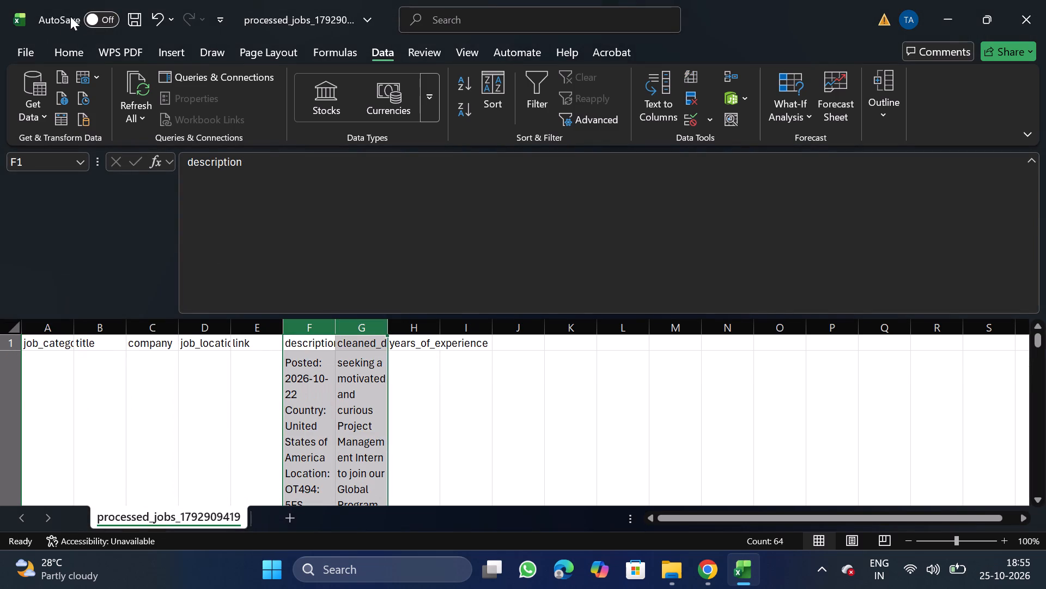
pyautogui.click(81, 44)
pyautogui.click(337, 136)
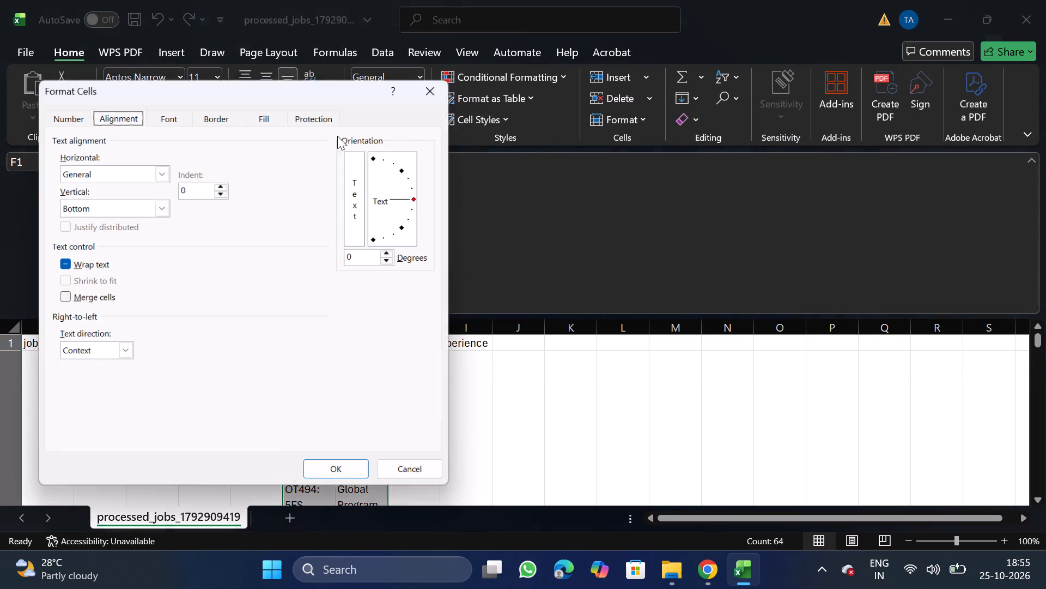
pyautogui.doubleClick(90, 262)
pyautogui.click(359, 483)
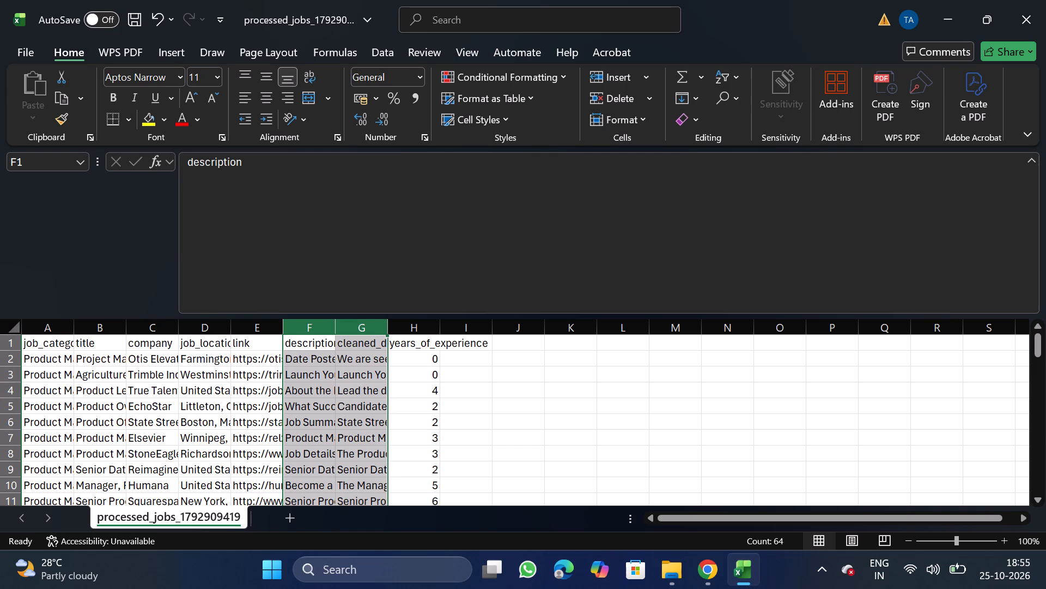
# Move the link column to the end of the data, after years_of_experience.
pyautogui.click(259, 328)
pyautogui.hotkey('ctrl', 'x')
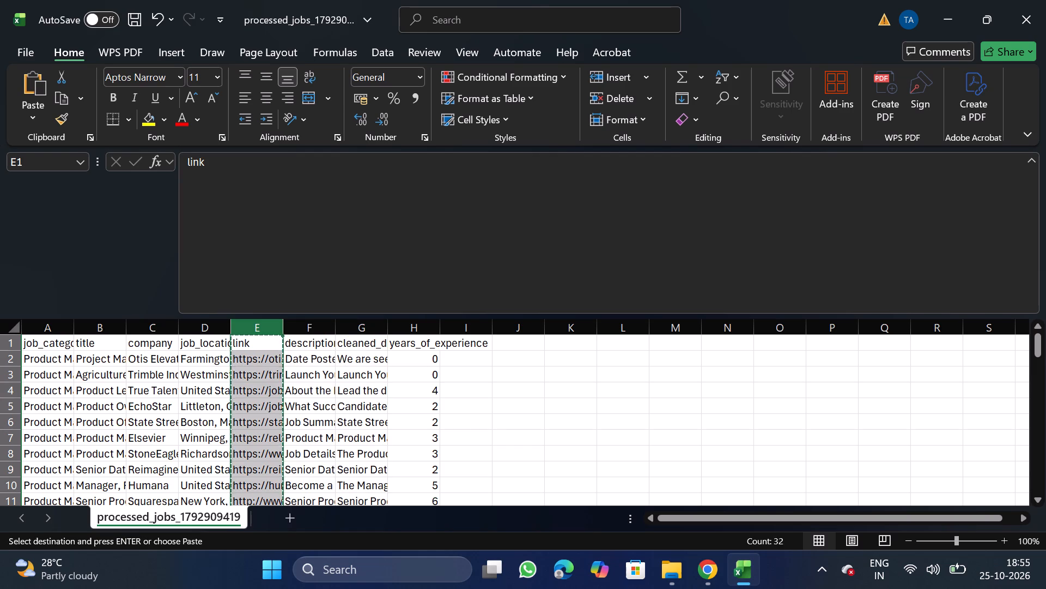
pyautogui.moveTo(466, 323); pyautogui.dragTo(479, 414)
pyautogui.rightClick(479, 414)
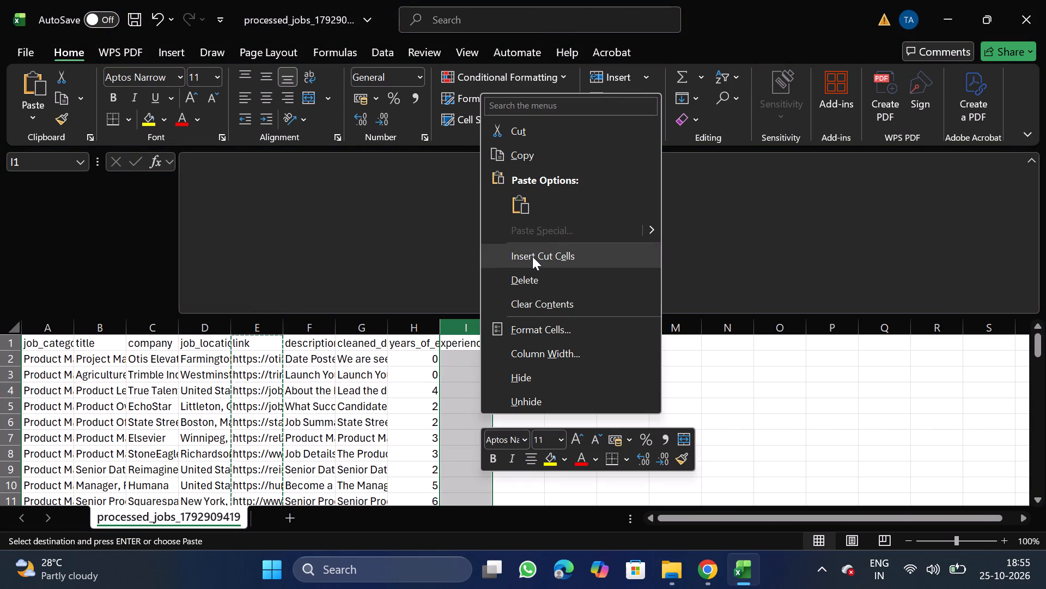
pyautogui.click(532, 256)
# Move the years_of_experience column in front of the description column.
pyautogui.click(351, 330)
pyautogui.hotkey('ctrl', 'x')
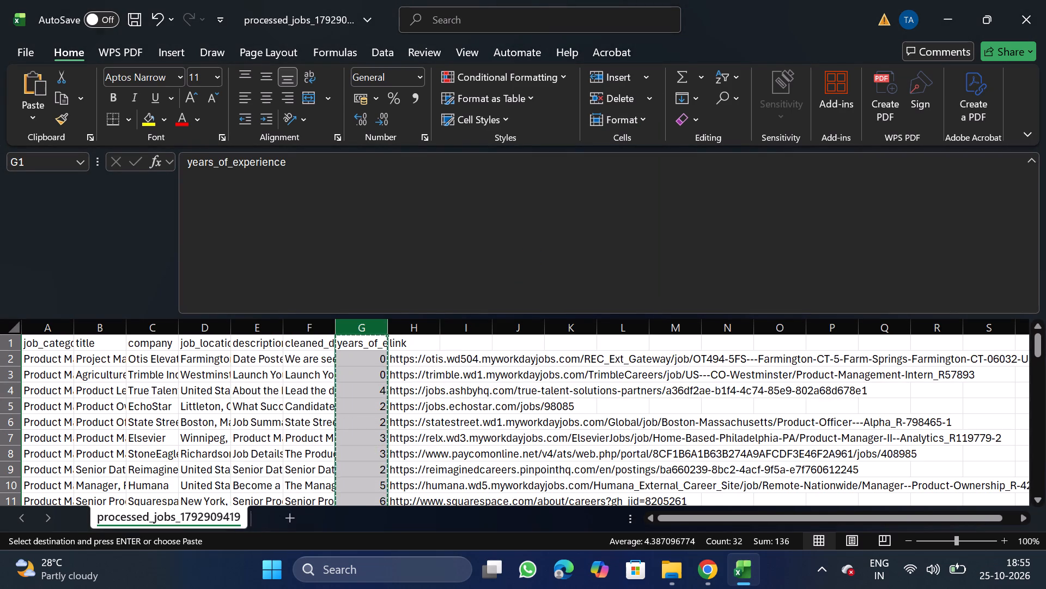
pyautogui.moveTo(247, 324); pyautogui.dragTo(254, 384)
pyautogui.rightClick(254, 384)
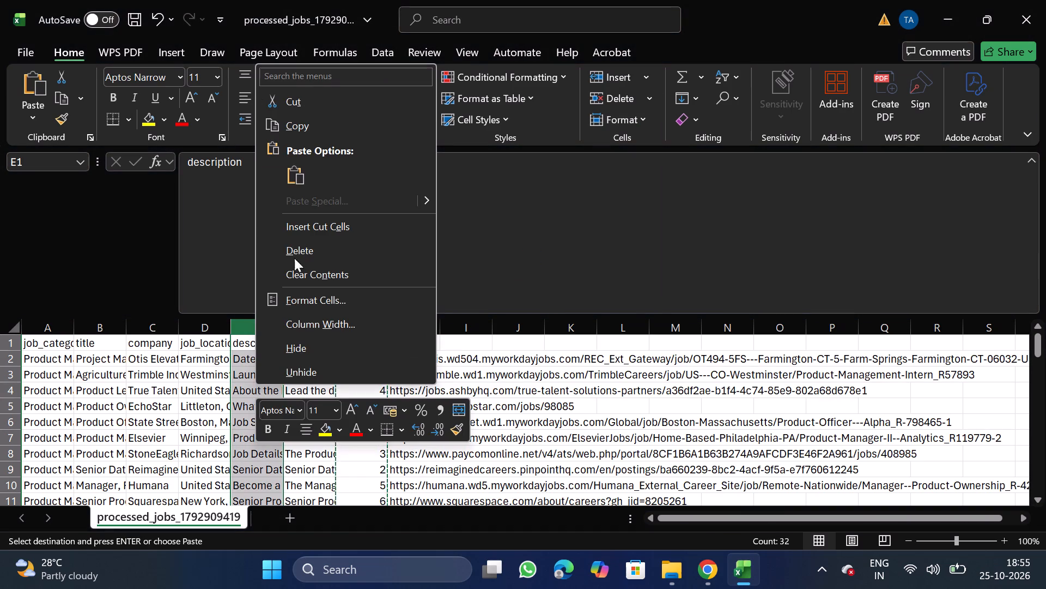
pyautogui.click(343, 229)
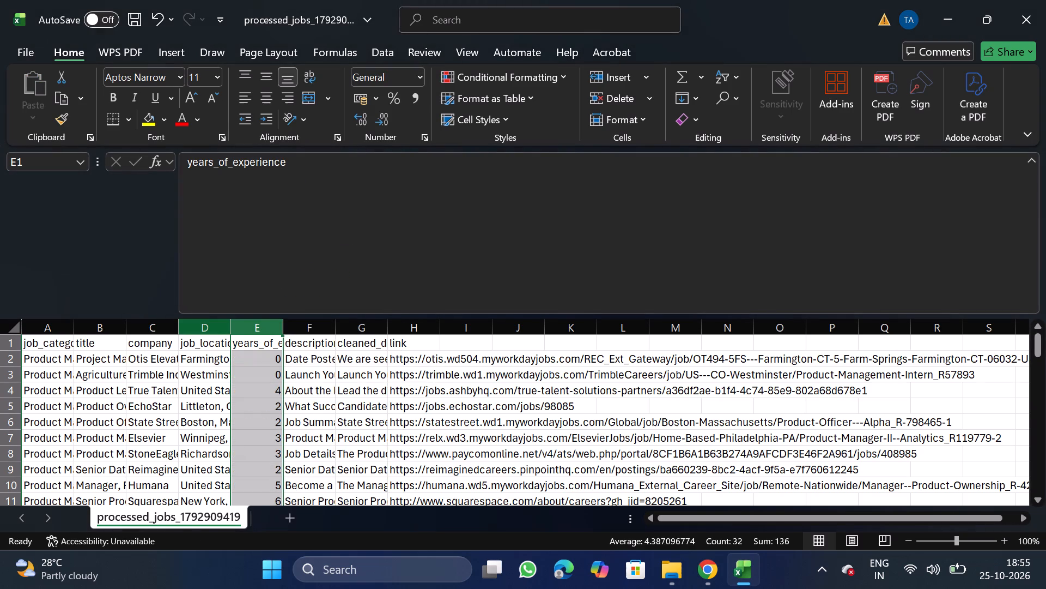
# Rename the cleaned description header in G1 to description, copying the name from the header in F1.
pyautogui.click(297, 345)
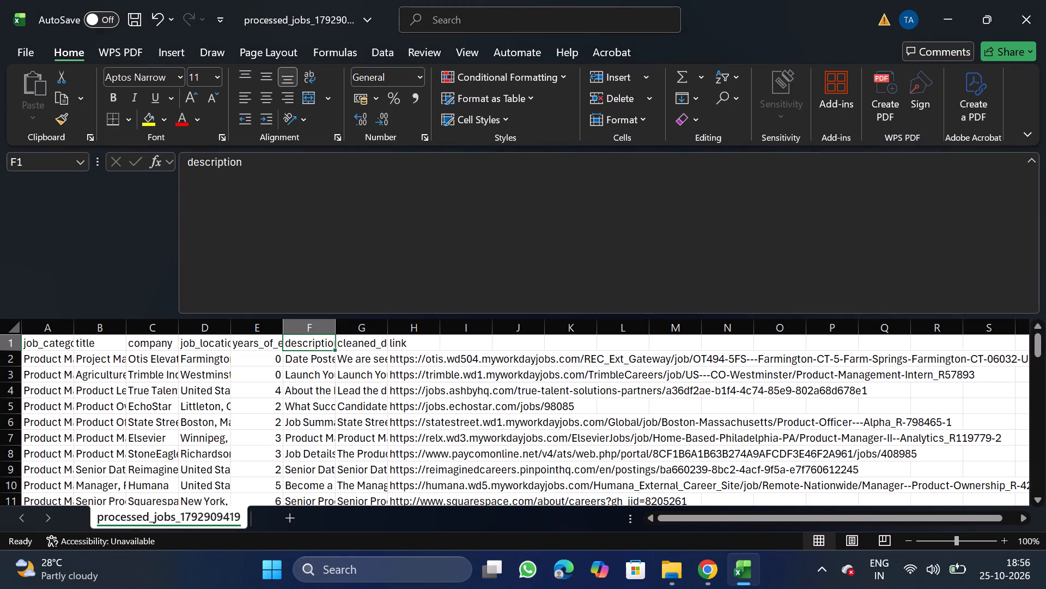
pyautogui.moveTo(185, 156); pyautogui.dragTo(266, 167)
pyautogui.hotkey('ctrl', 'c')
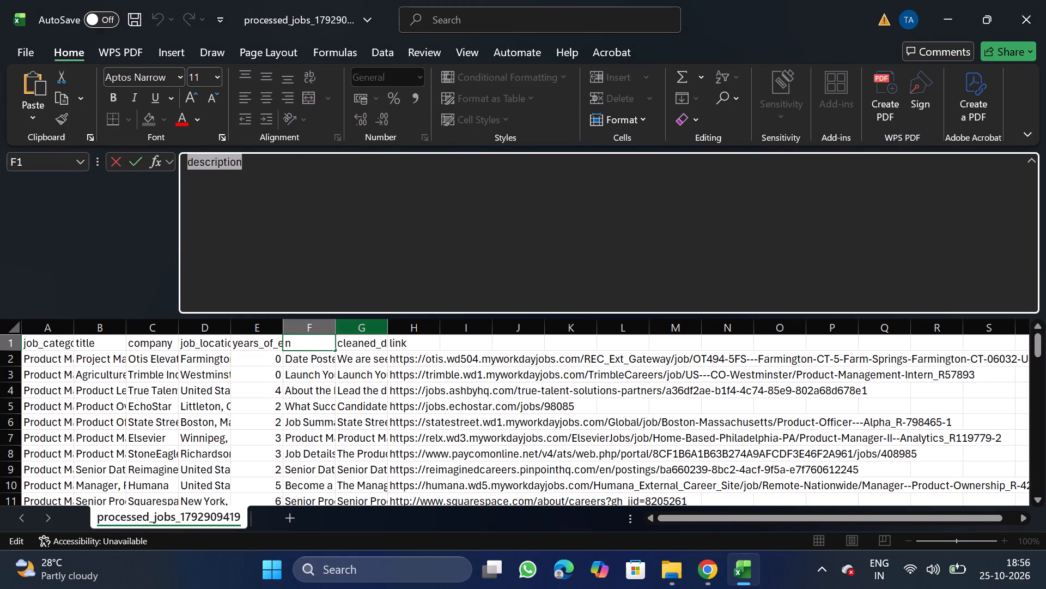
pyautogui.moveTo(355, 334); pyautogui.dragTo(430, 274)
pyautogui.click(430, 274)
pyautogui.press('BackSpace')
pyautogui.press('BackSpace')
pyautogui.press('BackSpace')
pyautogui.press('BackSpace')
pyautogui.press('BackSpace')
pyautogui.press('BackSpace')
pyautogui.press('BackSpace')
pyautogui.press('BackSpace')
pyautogui.press('BackSpace')
pyautogui.press('BackSpace')
pyautogui.press('BackSpace')
pyautogui.press('BackSpace')
pyautogui.press('BackSpace')
pyautogui.press('BackSpace')
pyautogui.press('BackSpace')
pyautogui.press('BackSpace')
pyautogui.press('BackSpace')
pyautogui.press('BackSpace')
pyautogui.press('BackSpace')
pyautogui.press('BackSpace')
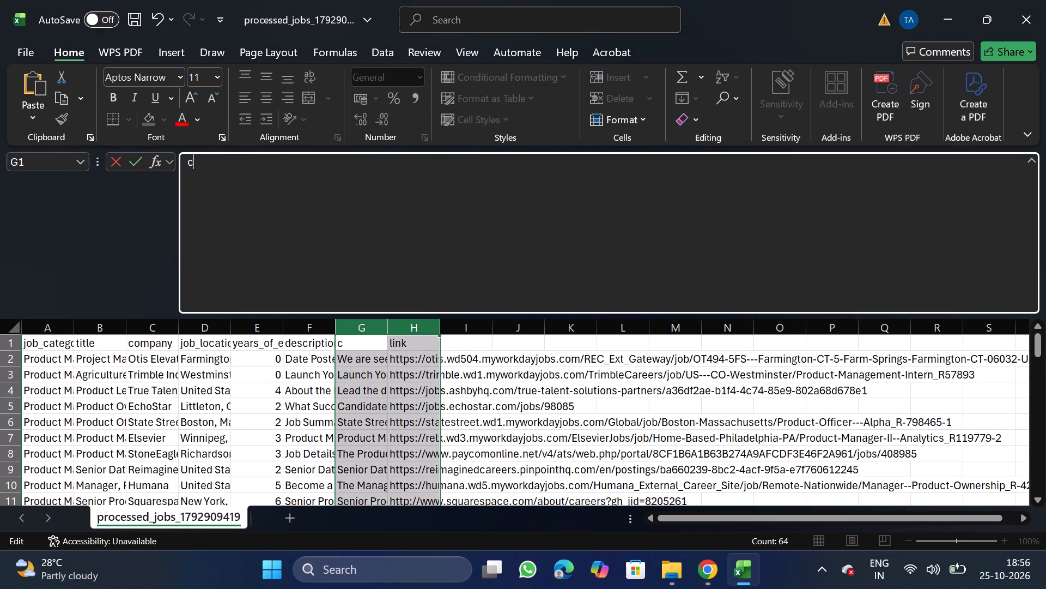
pyautogui.hotkey('ctrl', 'v')
# Rename the F1 header to original_description, copying the column name from the bulk CSV upload requirements on NextGenApply in Chrome.
pyautogui.click(306, 346)
pyautogui.click(431, 238)
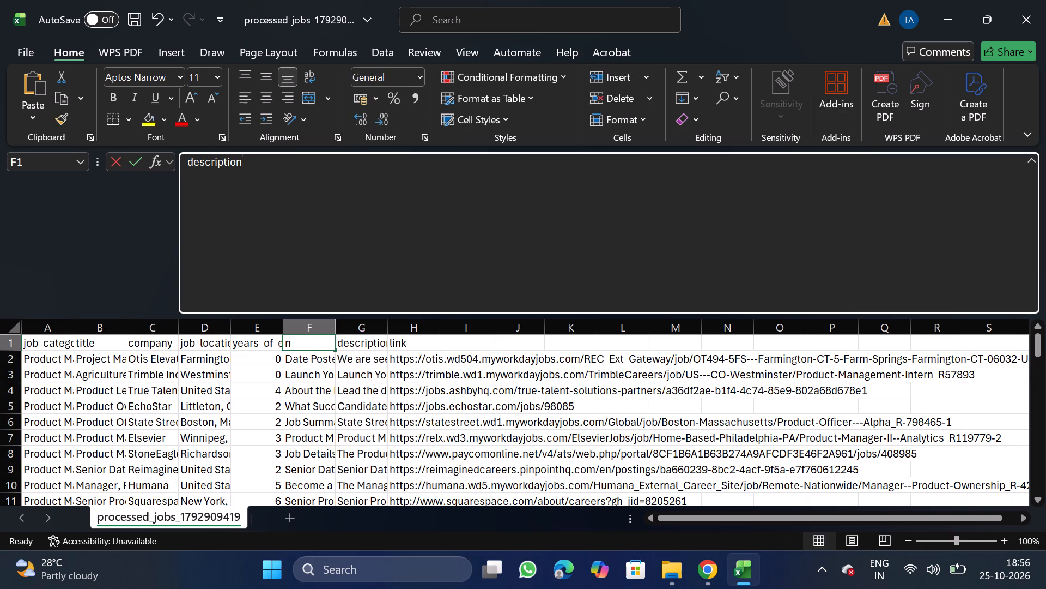
pyautogui.press('BackSpace')
pyautogui.press('BackSpace')
pyautogui.press('BackSpace')
pyautogui.press('BackSpace')
pyautogui.press('BackSpace')
pyautogui.press('BackSpace')
pyautogui.press('BackSpace')
pyautogui.press('BackSpace')
pyautogui.press('BackSpace')
pyautogui.press('BackSpace')
pyautogui.press('BackSpace')
pyautogui.press('BackSpace')
pyautogui.press('BackSpace')
pyautogui.press('BackSpace')
pyautogui.press('BackSpace')
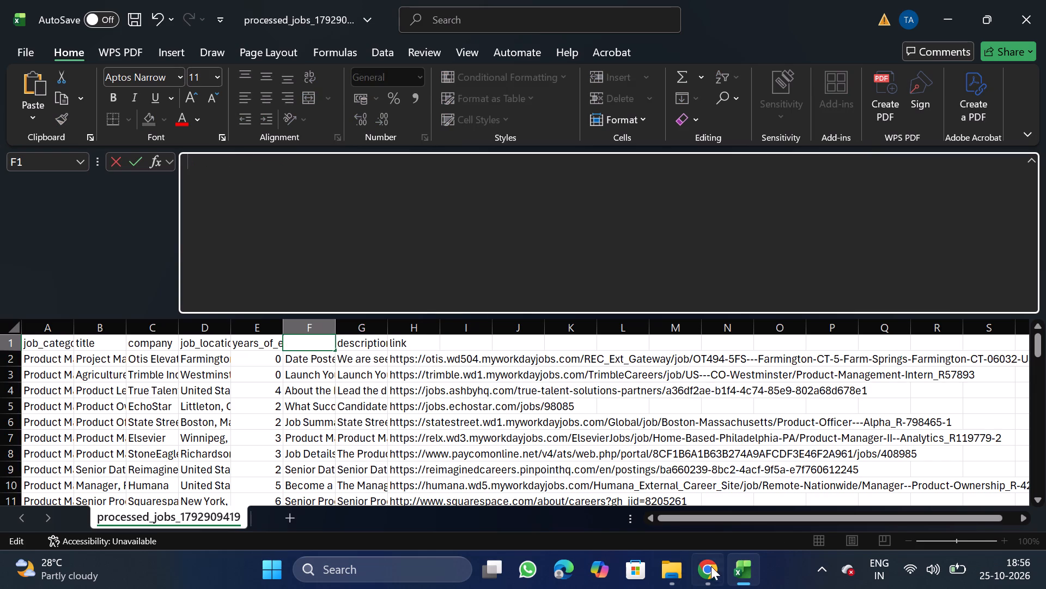
pyautogui.click(710, 577)
pyautogui.click(89, 153)
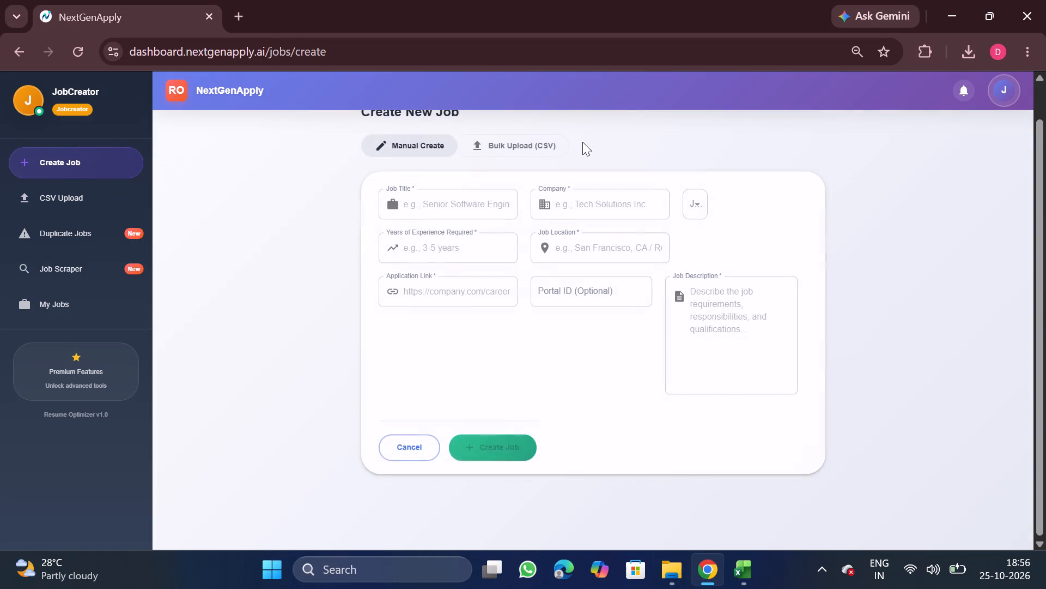
pyautogui.click(524, 142)
pyautogui.doubleClick(572, 268)
pyautogui.hotkey('ctrl', 'c')
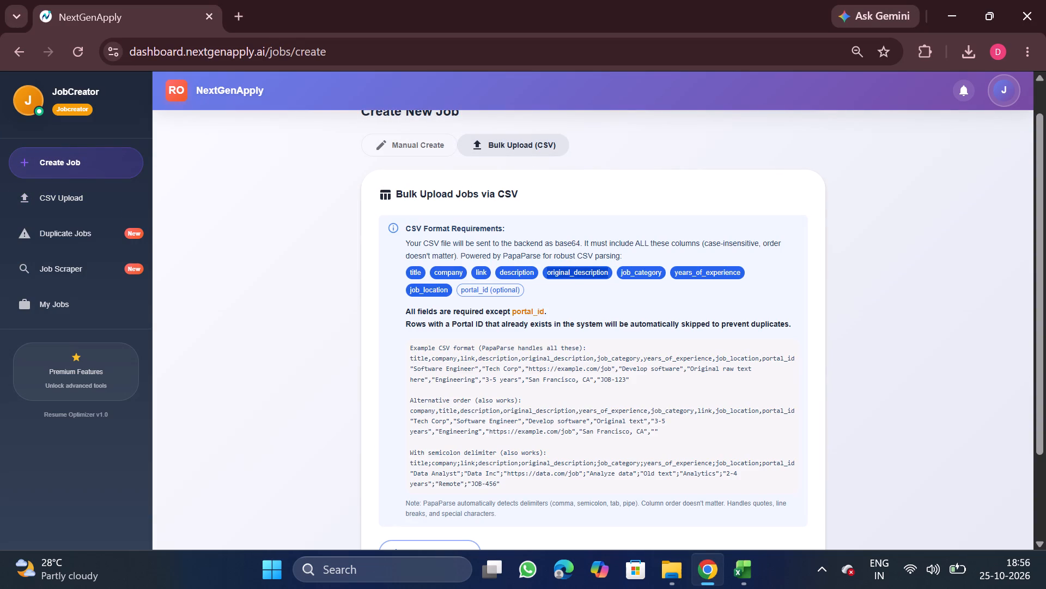
pyautogui.click(738, 582)
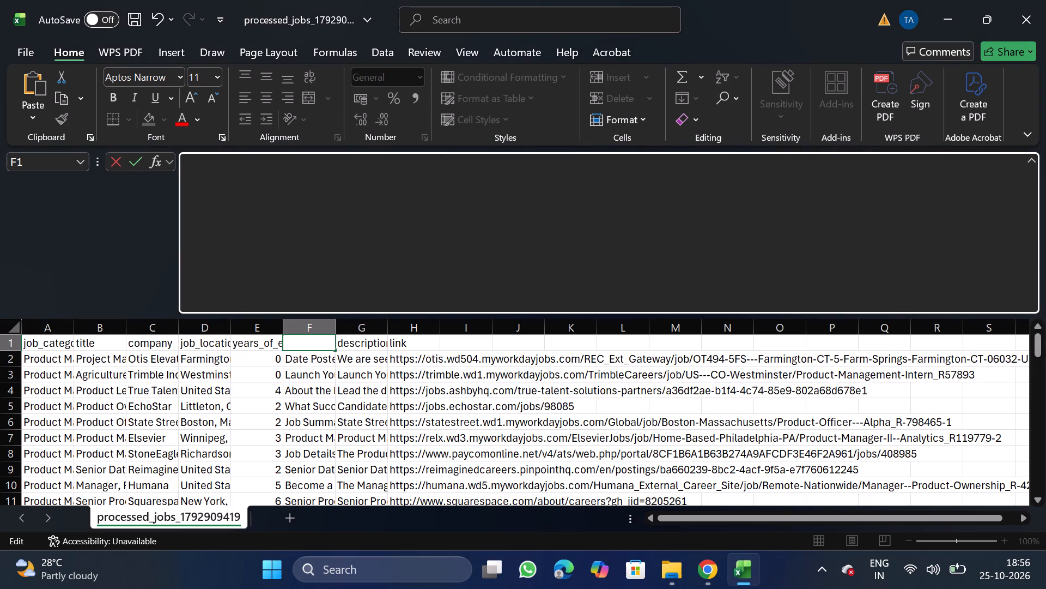
pyautogui.hotkey('ctrl', 'v')
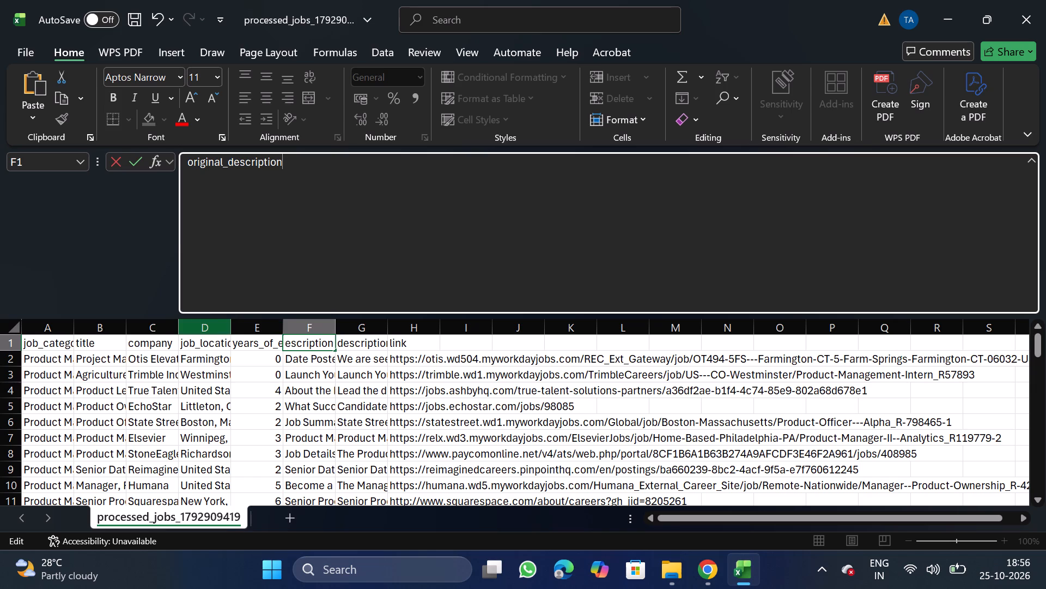
# Filter the title column to Agriculture Product Management Intern, Financial Services Product Manager, Manager - Deposits Product Management, Checking, Project Management Intern - Product Development, and blanks.
pyautogui.doubleClick(101, 329)
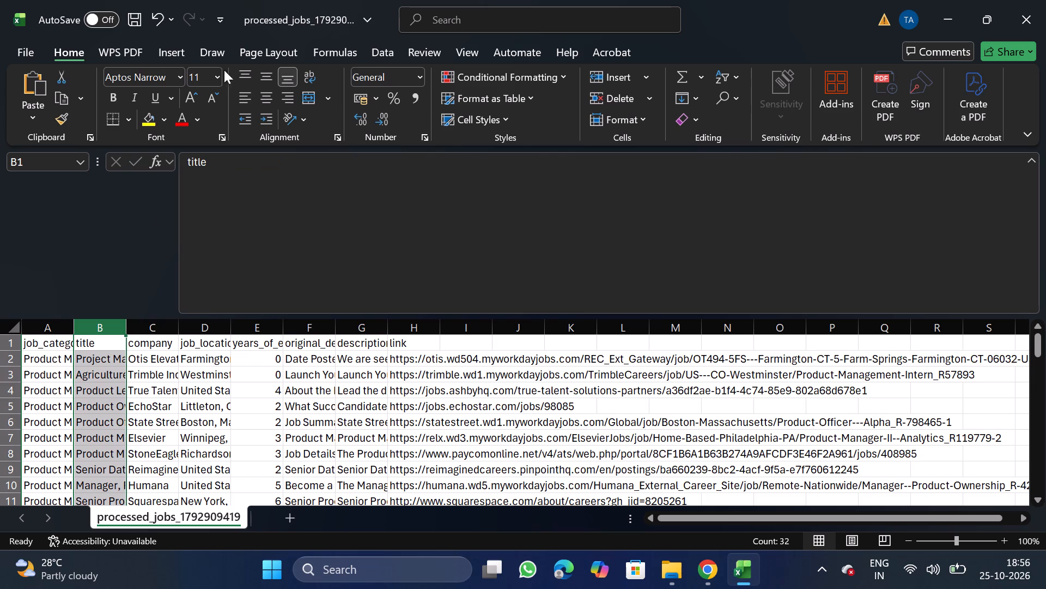
pyautogui.click(381, 50)
pyautogui.click(542, 93)
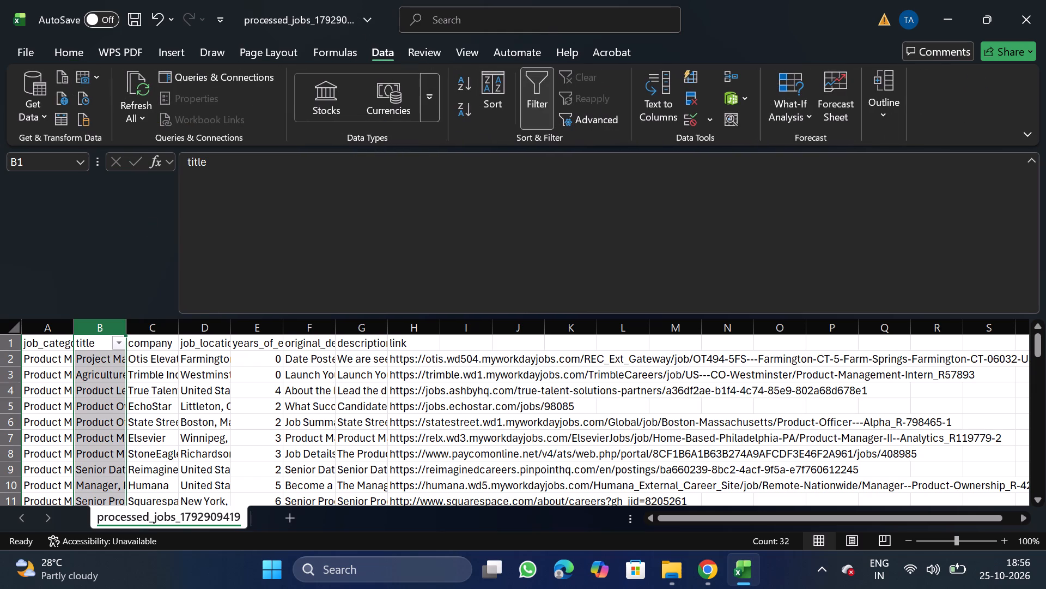
pyautogui.click(124, 345)
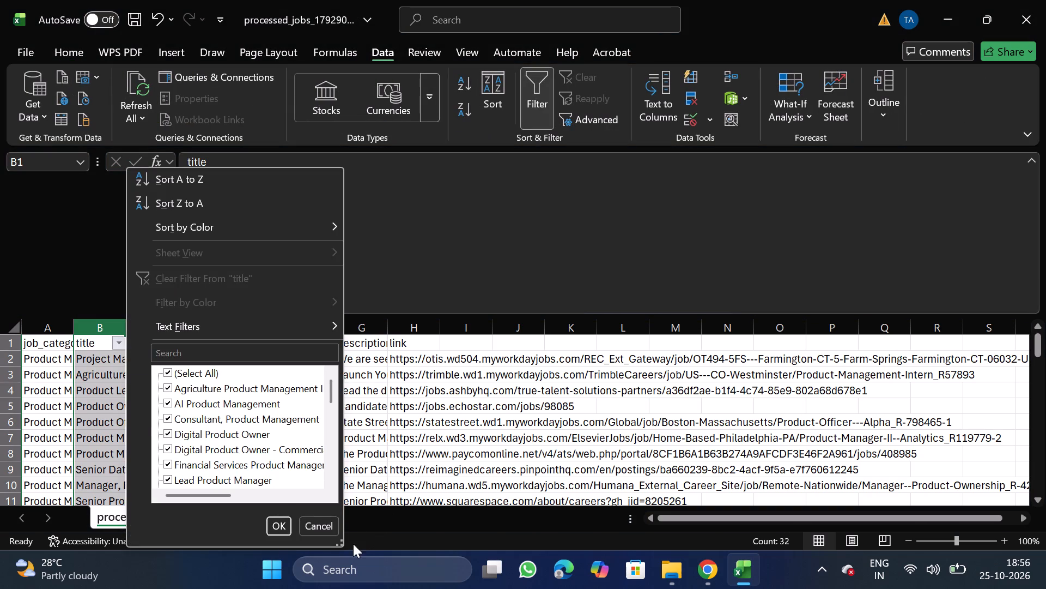
pyautogui.tripleClick(343, 544)
pyautogui.moveTo(343, 544); pyautogui.dragTo(794, 587)
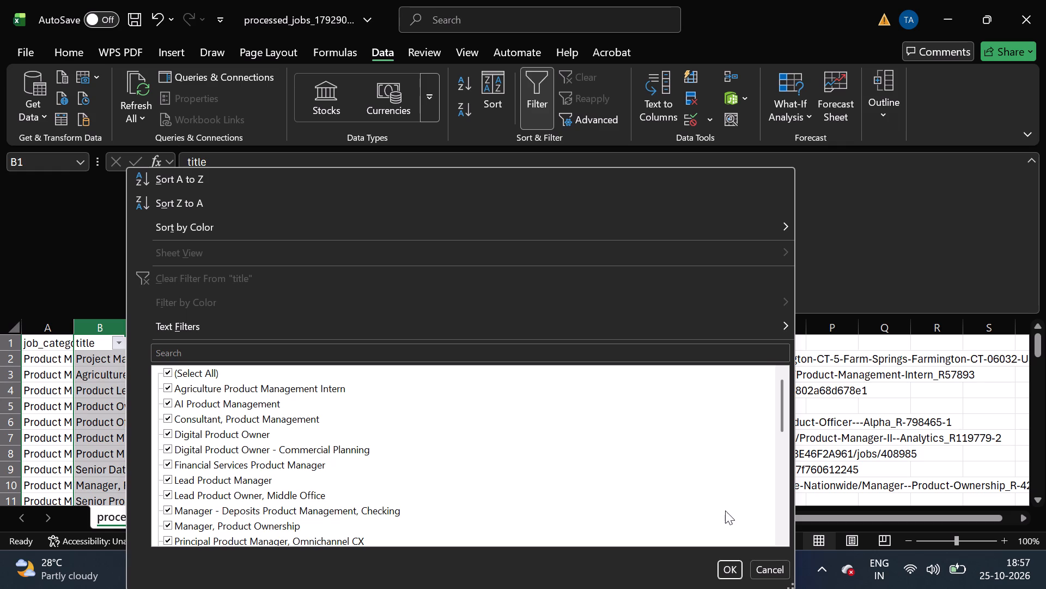
pyautogui.click(208, 367)
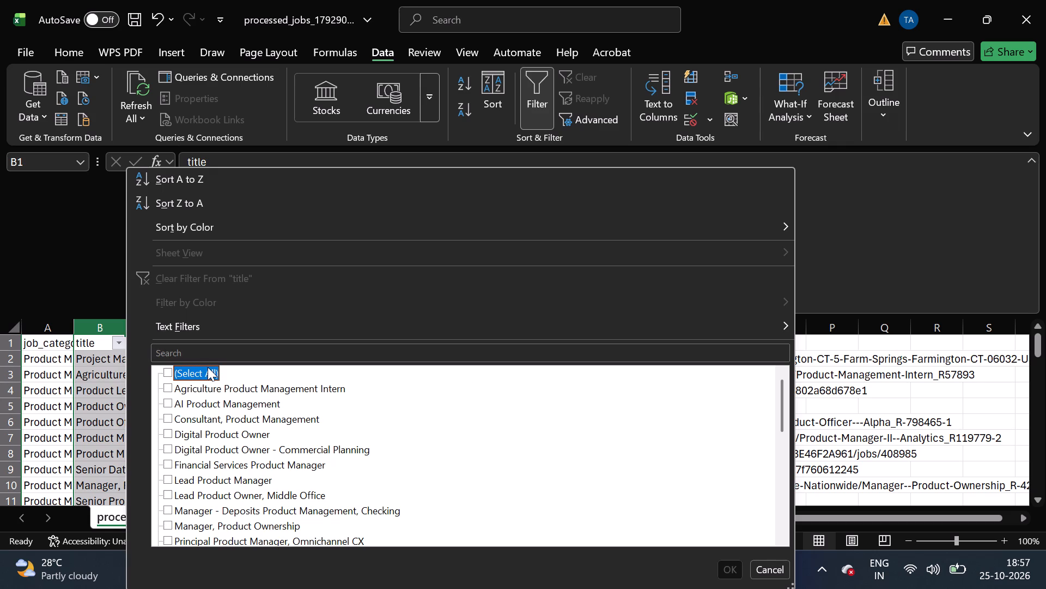
pyautogui.click(303, 387)
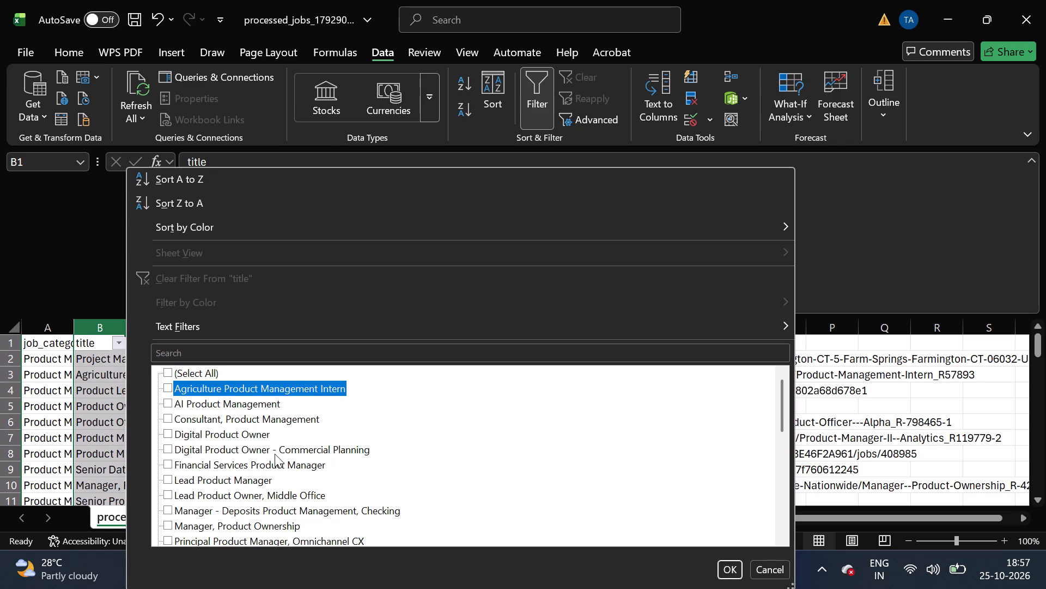
pyautogui.click(276, 464)
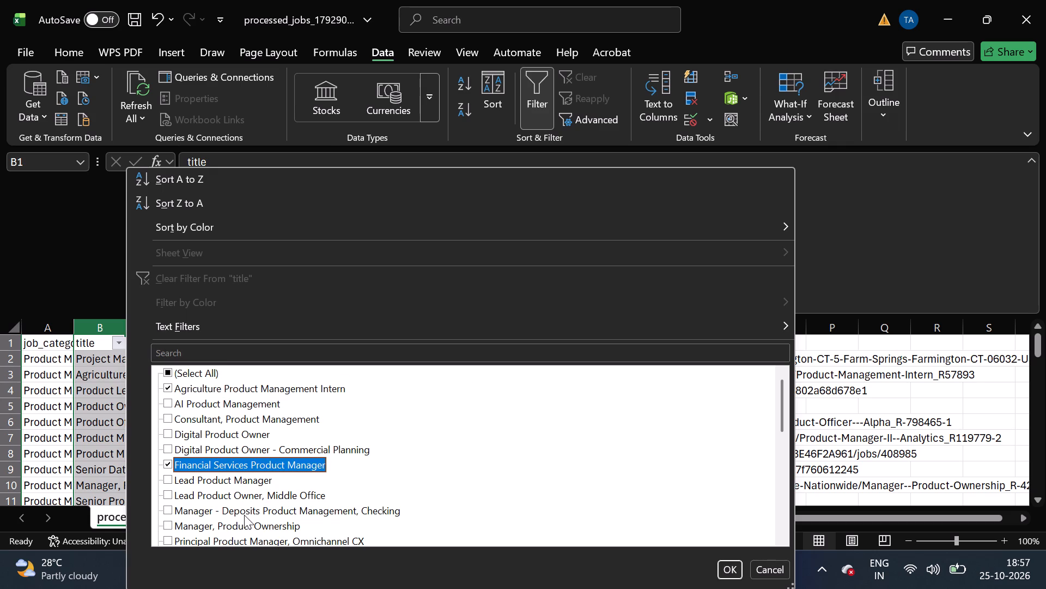
pyautogui.click(233, 511)
pyautogui.click(242, 522)
pyautogui.scroll(-1, 242, 522)
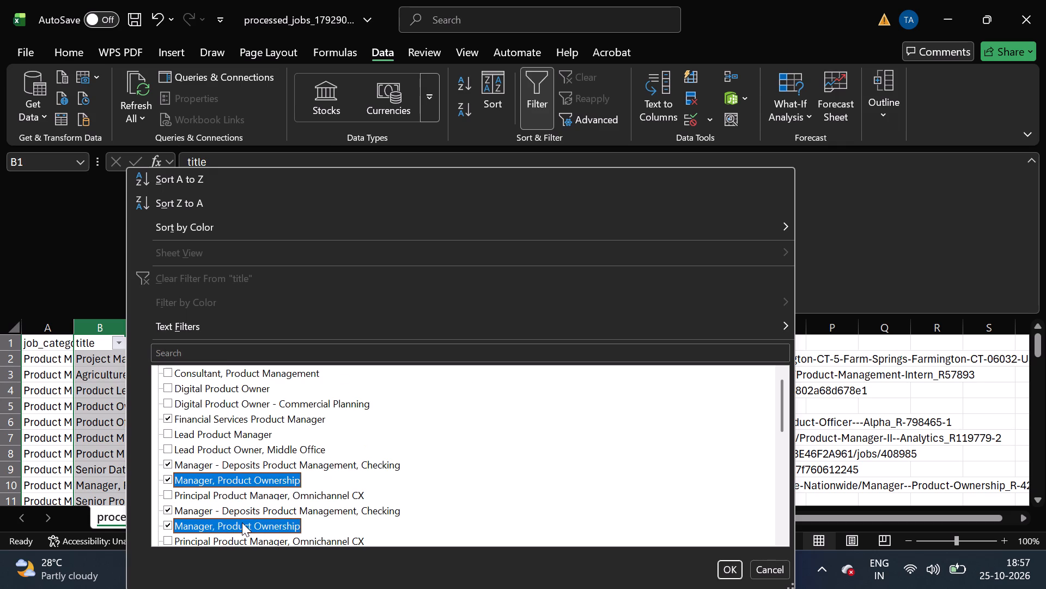
pyautogui.click(274, 500)
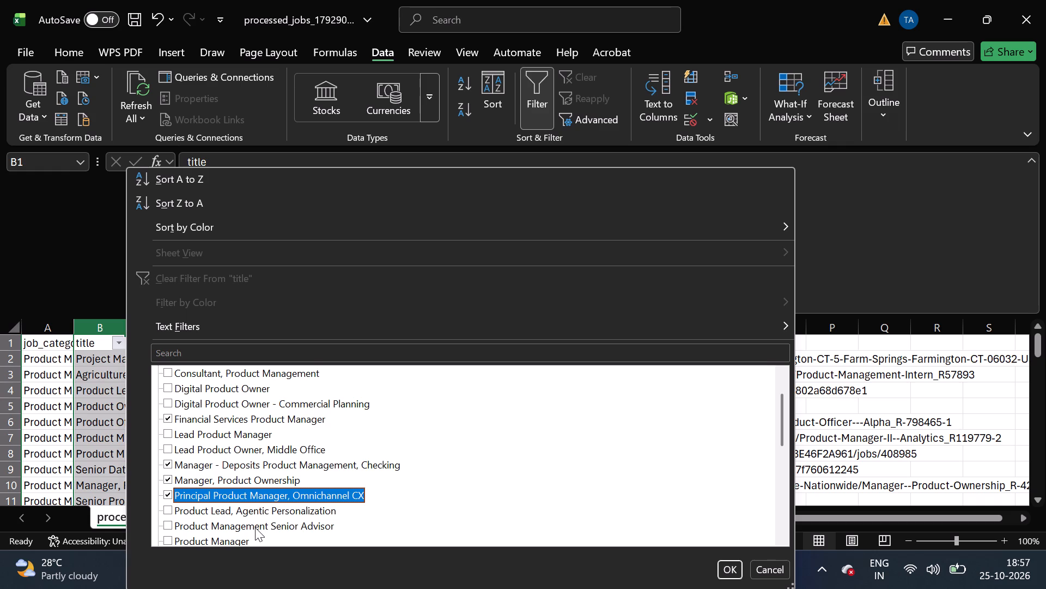
pyautogui.scroll(-1, 255, 527)
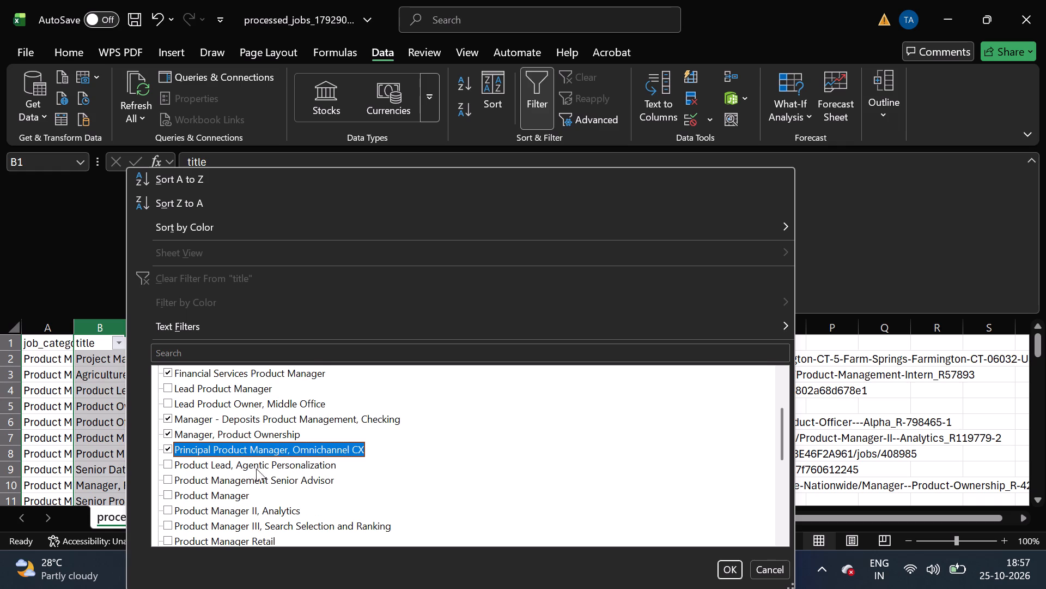
pyautogui.click(282, 449)
pyautogui.scroll(1, 238, 522)
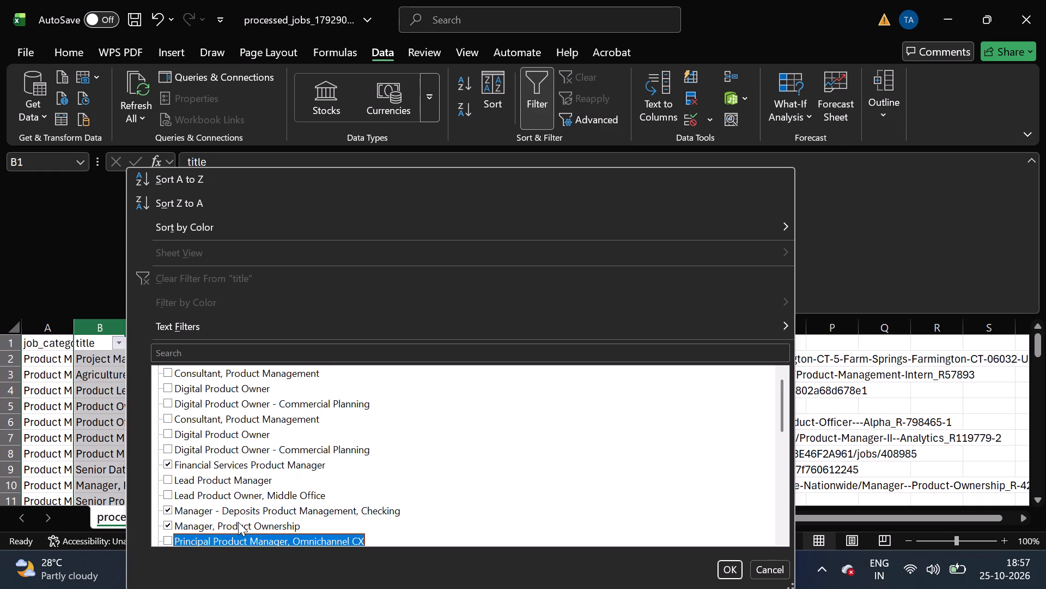
pyautogui.scroll(1, 238, 522)
pyautogui.click(238, 522)
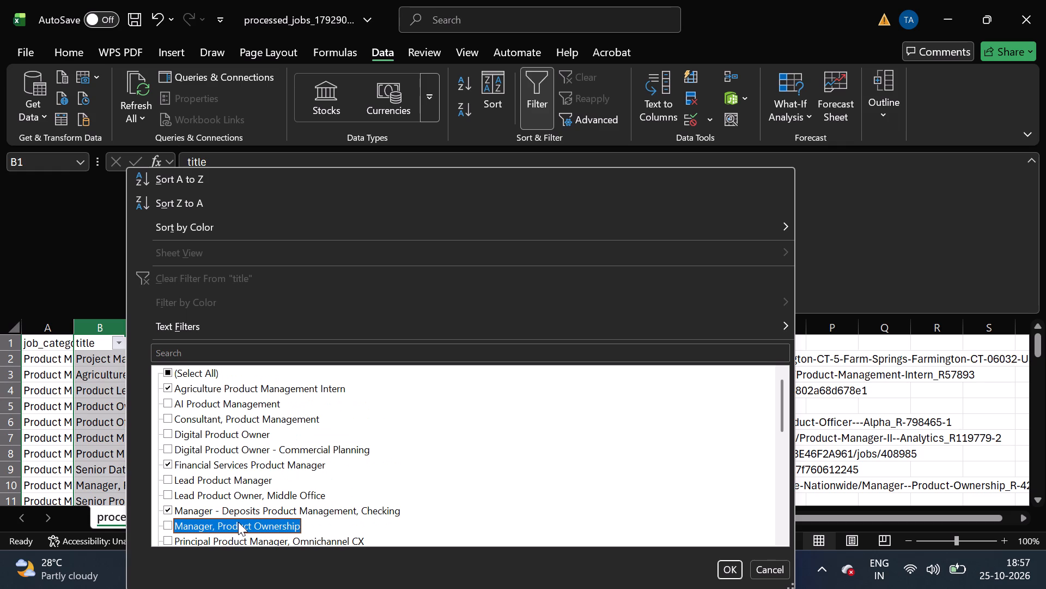
pyautogui.scroll(-1, 239, 524)
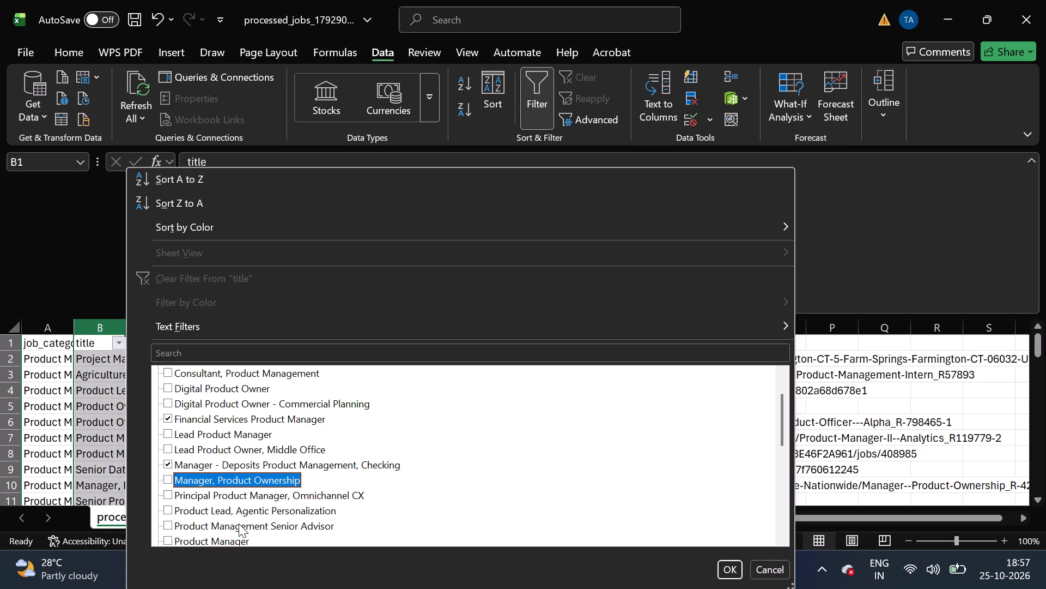
pyautogui.scroll(-1, 239, 524)
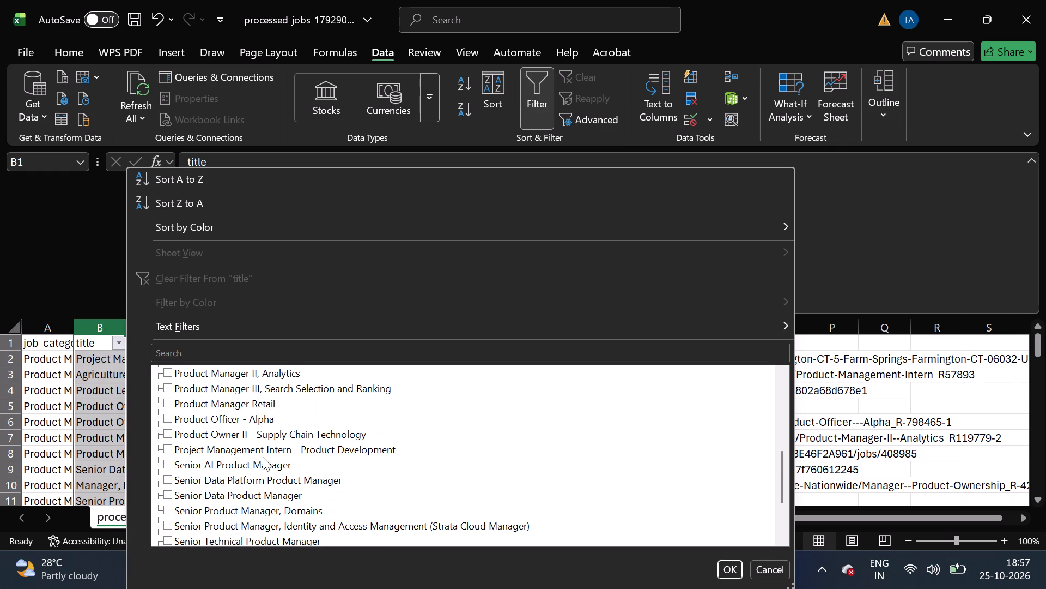
pyautogui.click(291, 446)
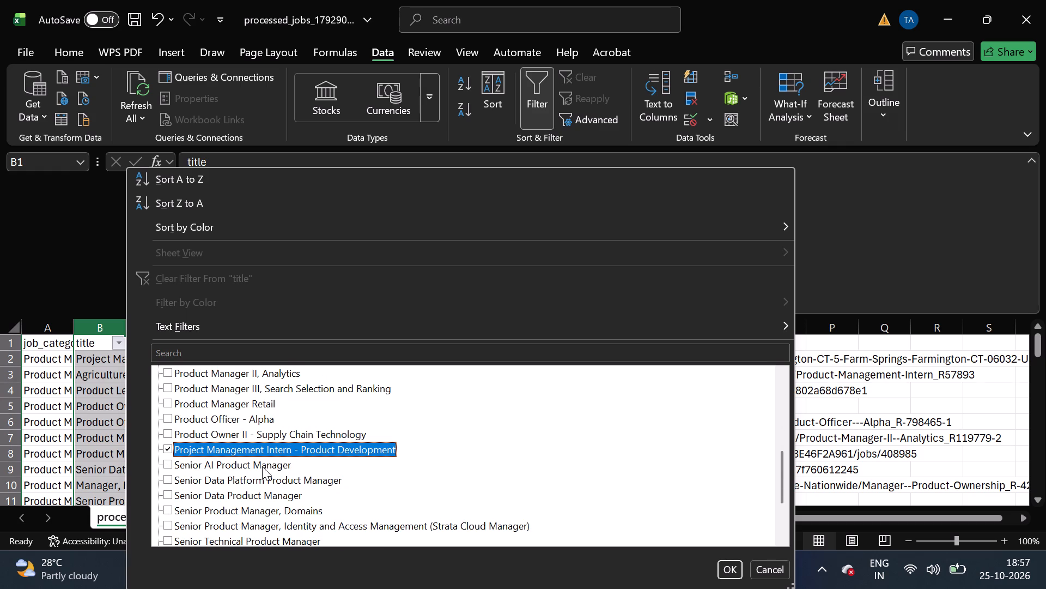
pyautogui.scroll(-1, 258, 509)
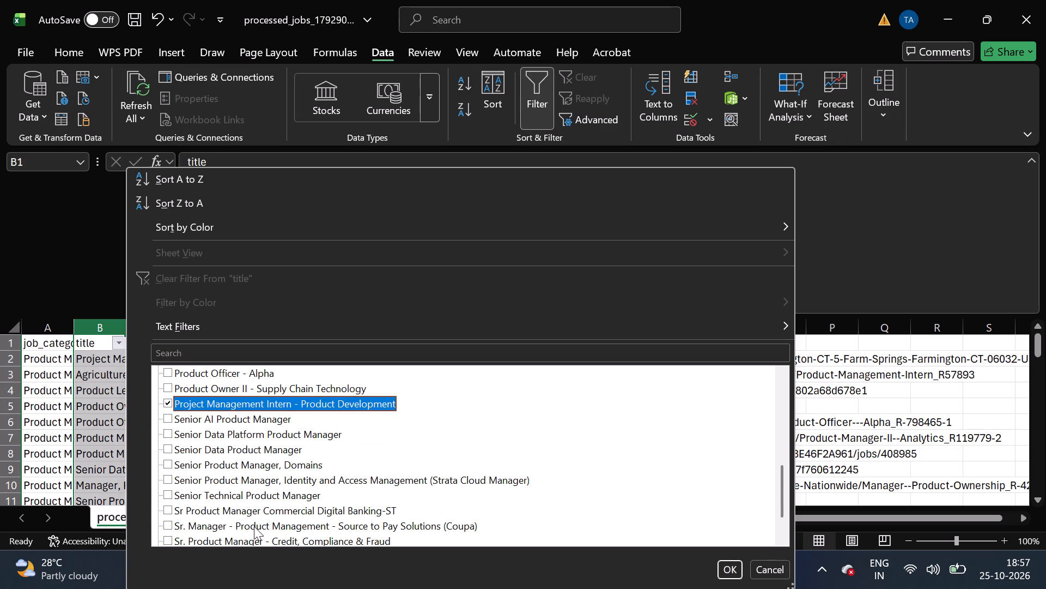
pyautogui.scroll(-1, 253, 526)
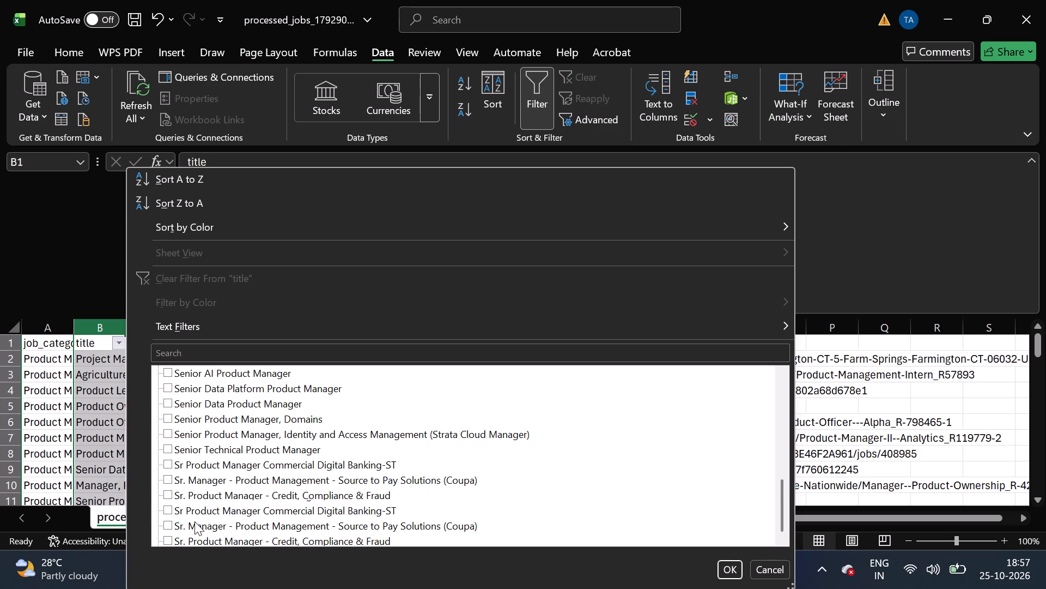
pyautogui.click(191, 526)
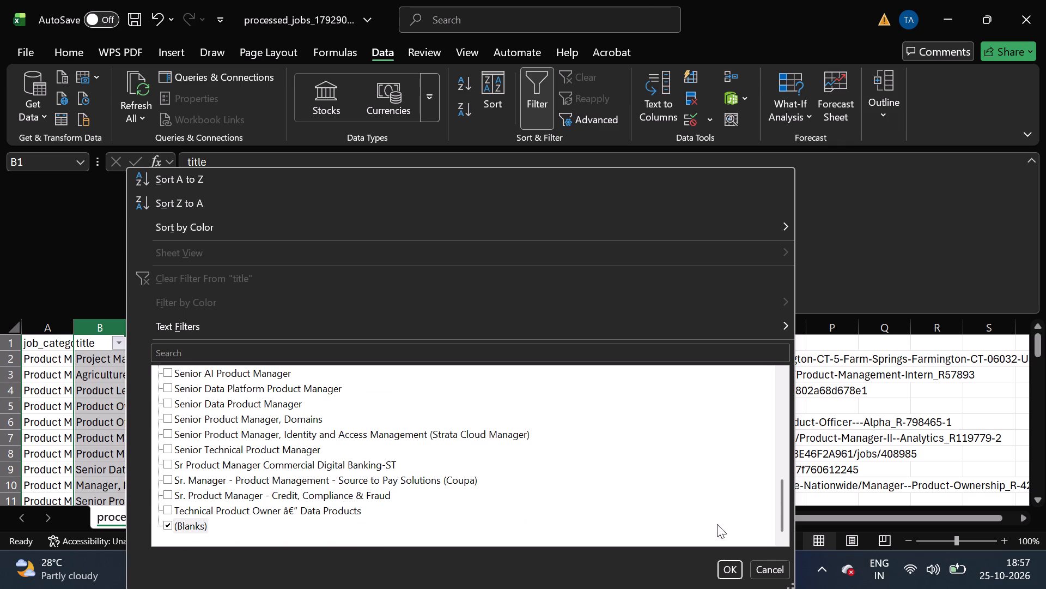
pyautogui.click(719, 564)
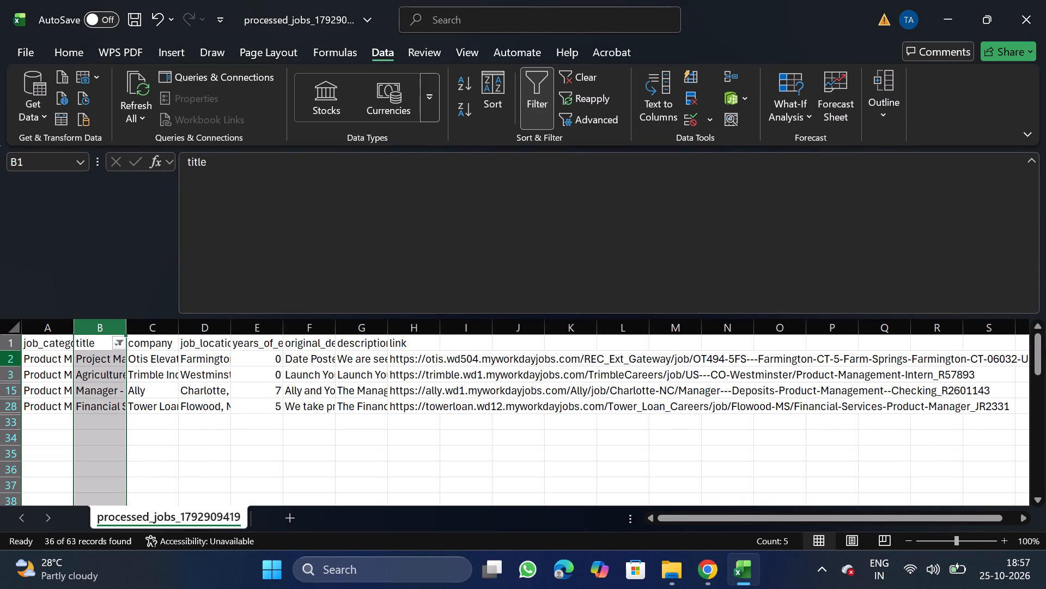
# Delete all the filtered rows below the header, and remove the filter from the title column.
pyautogui.click(0, 357)
pyautogui.hotkey('ctrl', 'shift', 'Down')
pyautogui.rightClick(111, 394)
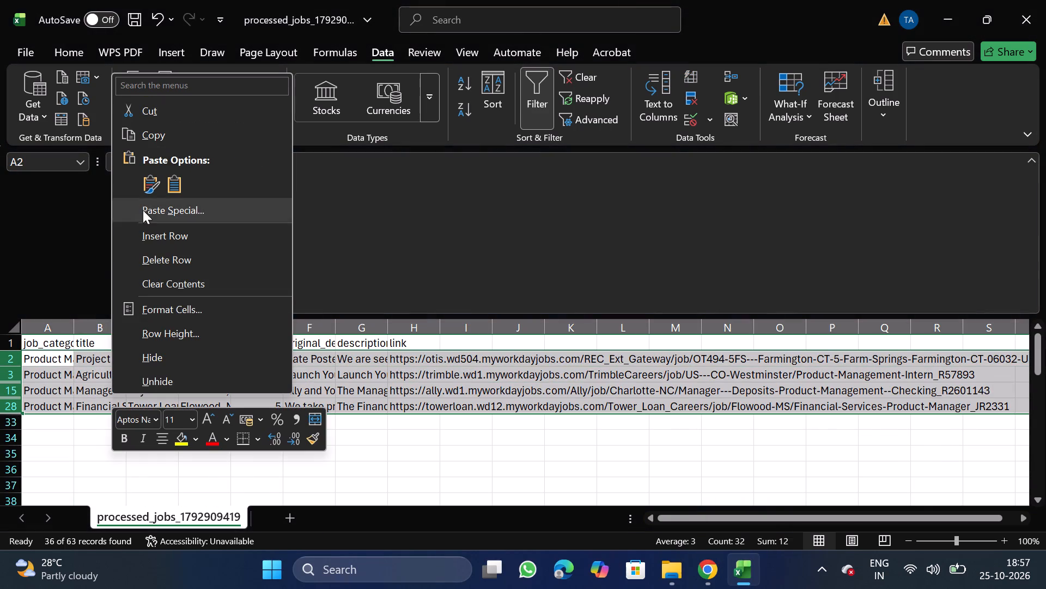
pyautogui.click(175, 255)
pyautogui.click(537, 101)
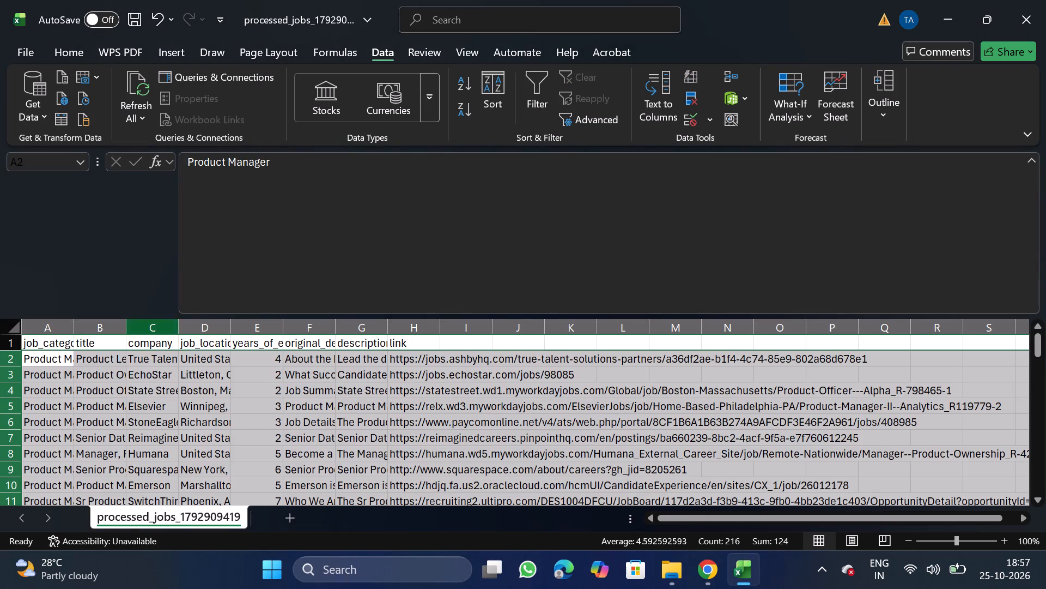
# Filter the title column again to show only the job titles containing "lead".
pyautogui.click(102, 326)
pyautogui.click(536, 114)
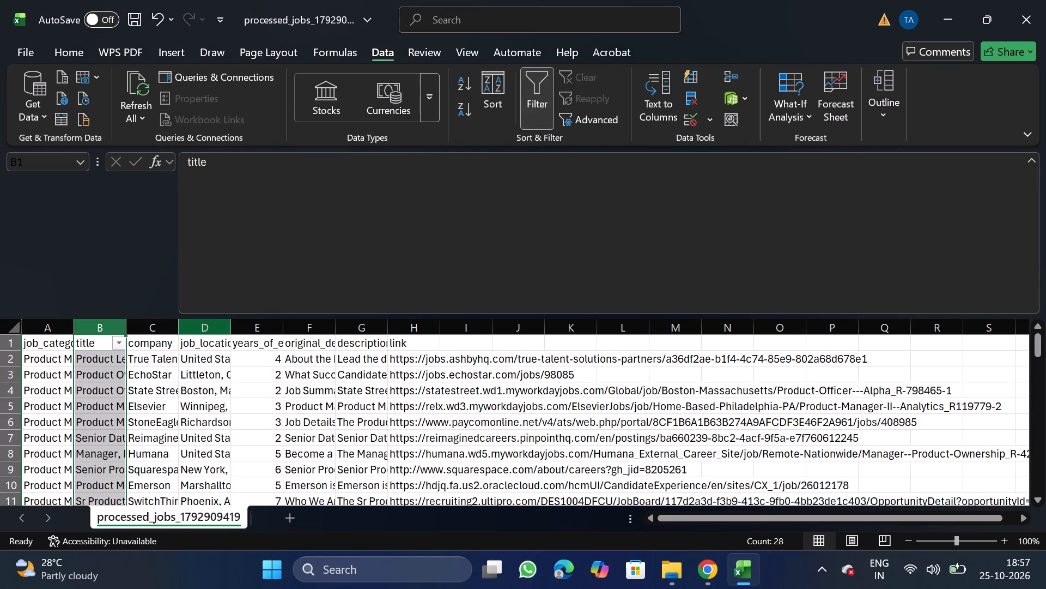
pyautogui.click(120, 345)
pyautogui.click(190, 356)
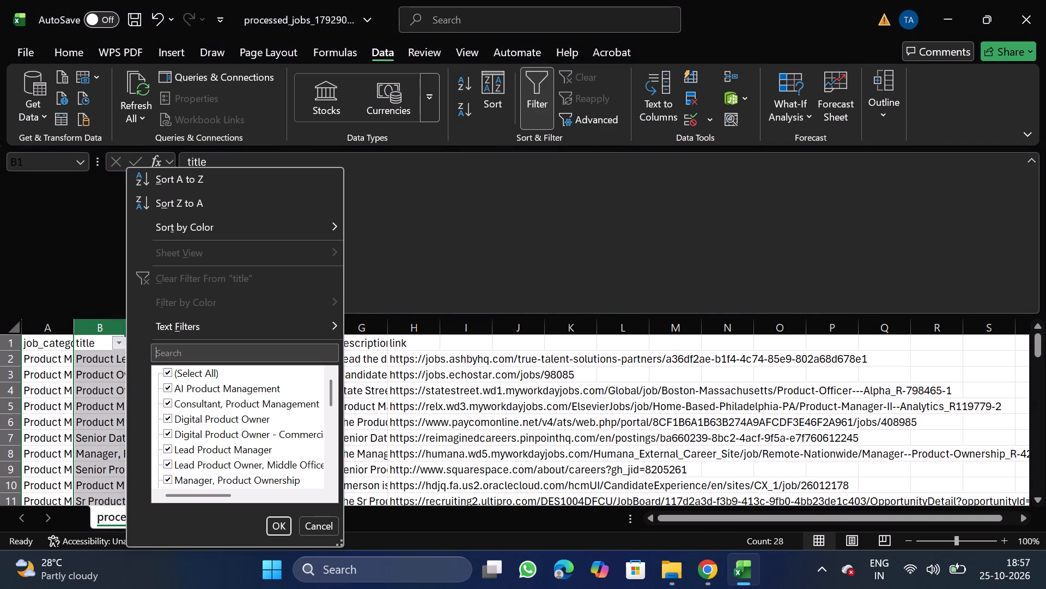
pyautogui.write('lead')
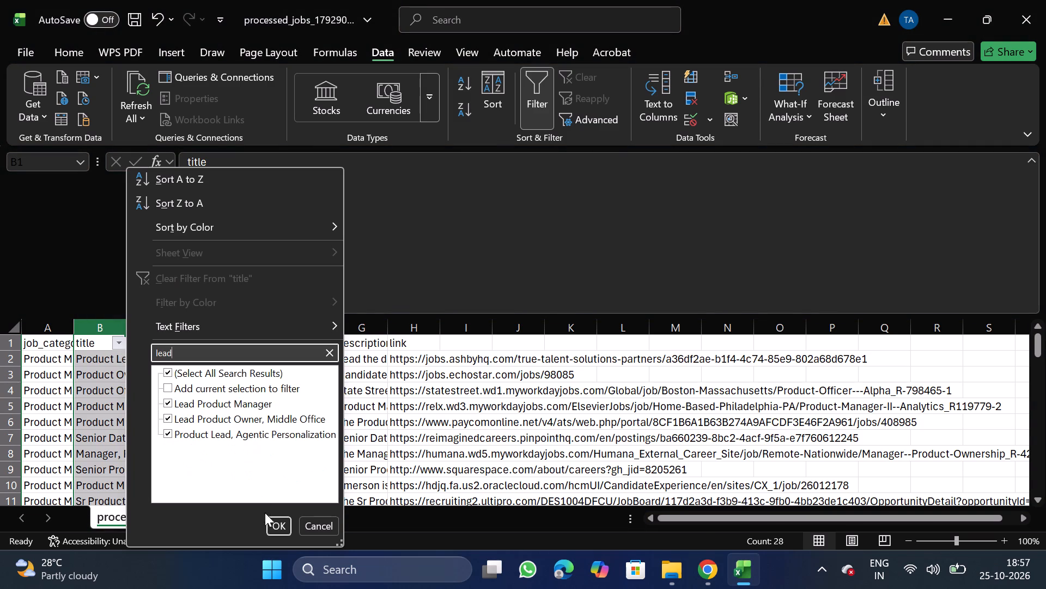
pyautogui.click(277, 524)
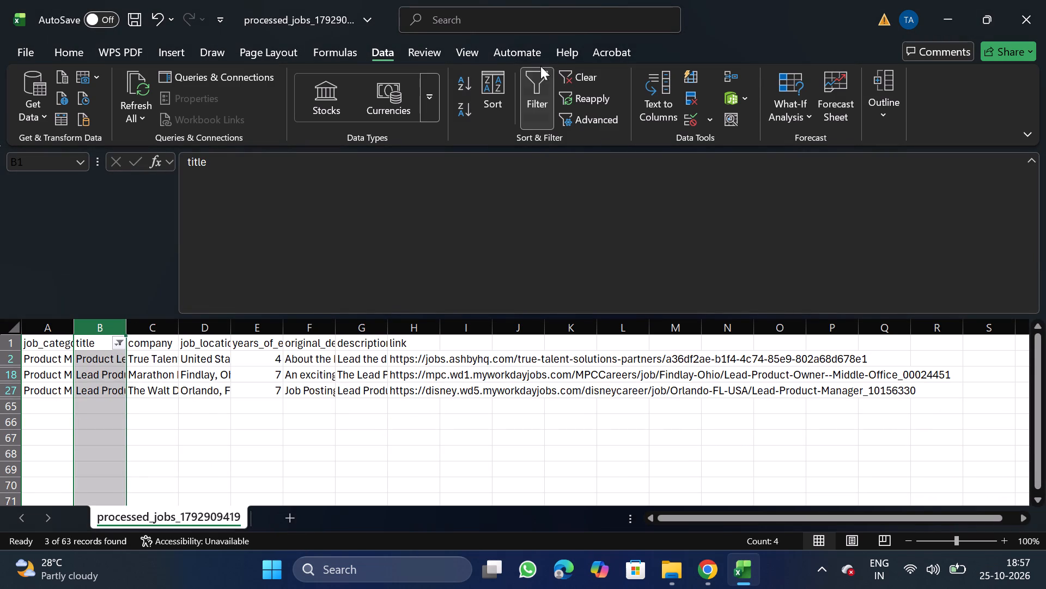
# Remove the current title filter, filter the title column for titles containing "principal" to check them, and remove that filter again.
pyautogui.click(533, 77)
pyautogui.click(96, 332)
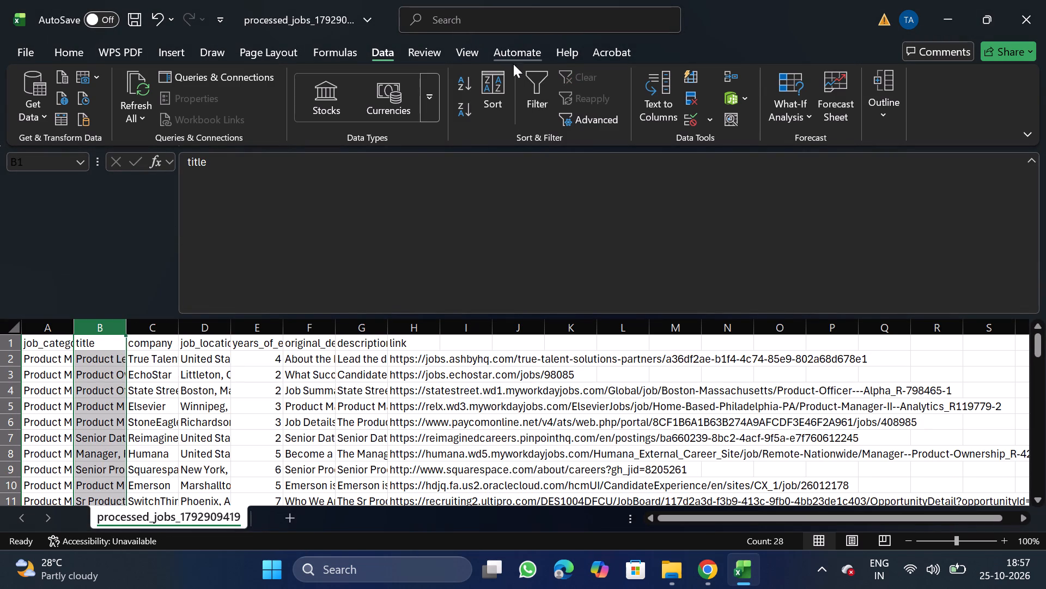
pyautogui.click(545, 95)
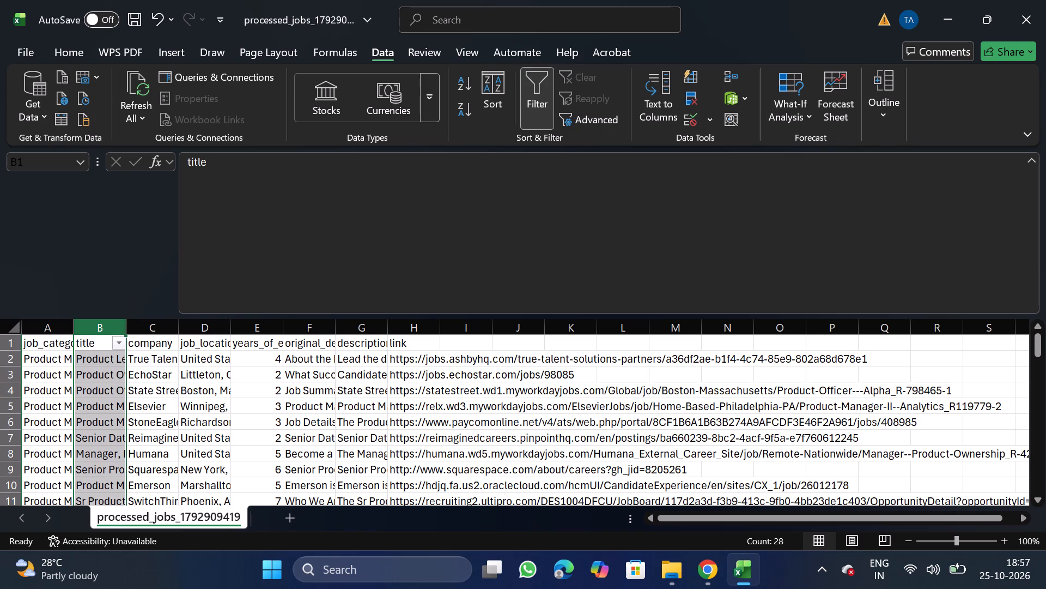
pyautogui.click(120, 340)
pyautogui.click(223, 353)
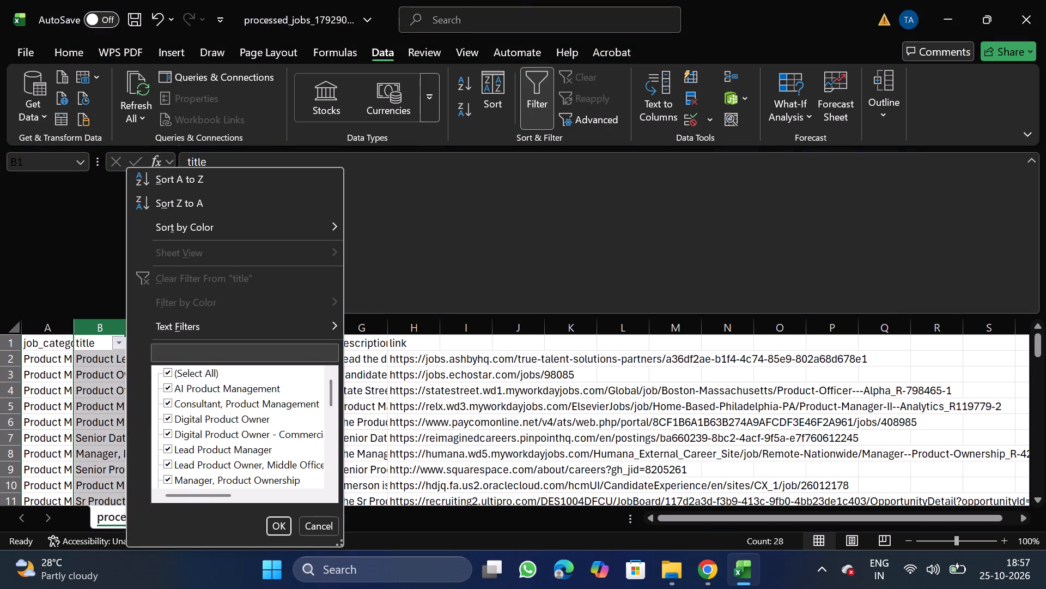
pyautogui.press('p')
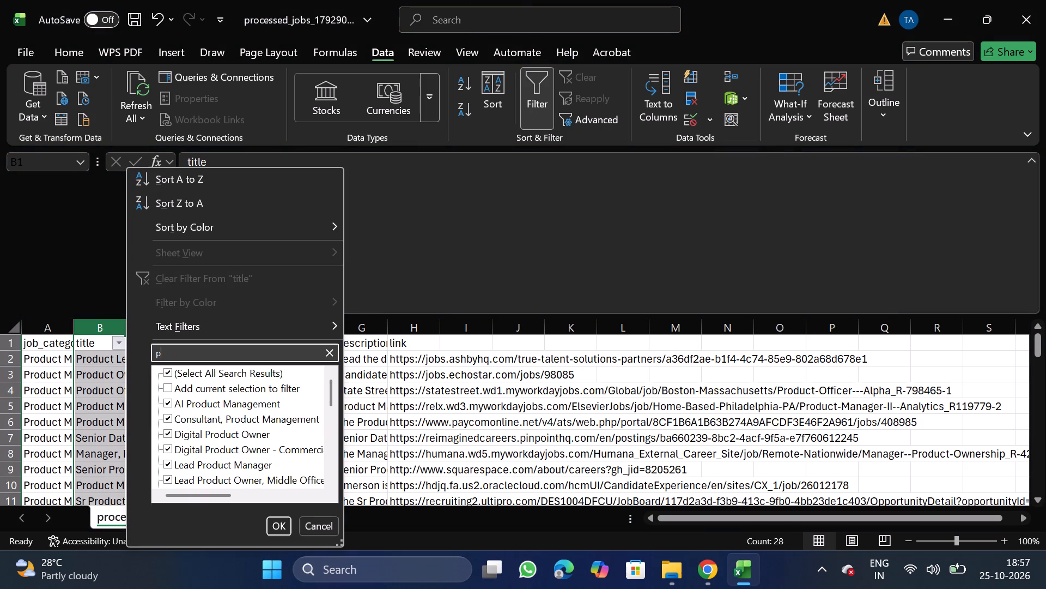
pyautogui.write('rincipal')
pyautogui.click(284, 528)
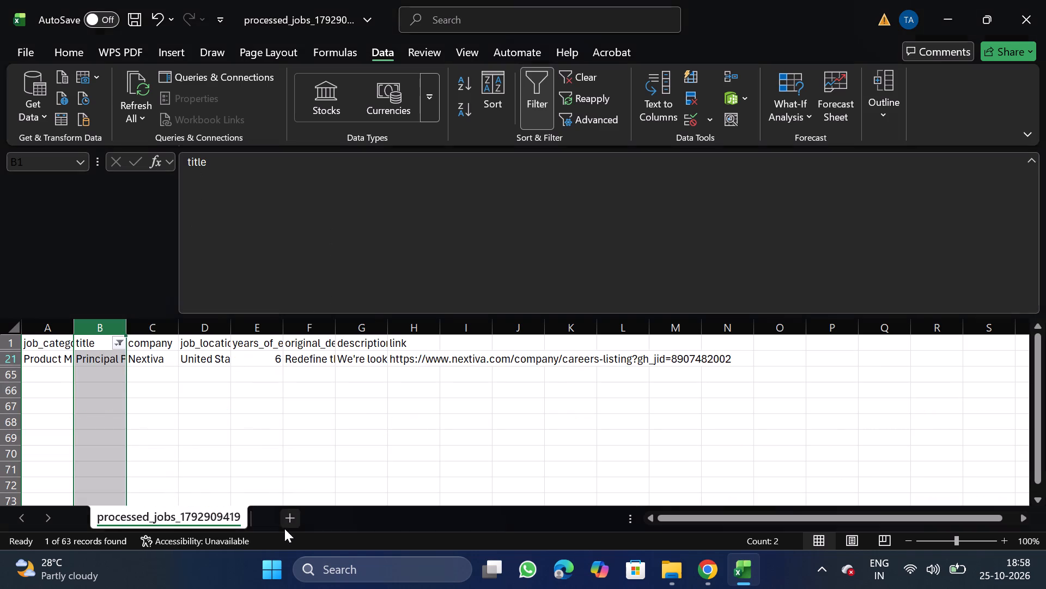
pyautogui.click(537, 92)
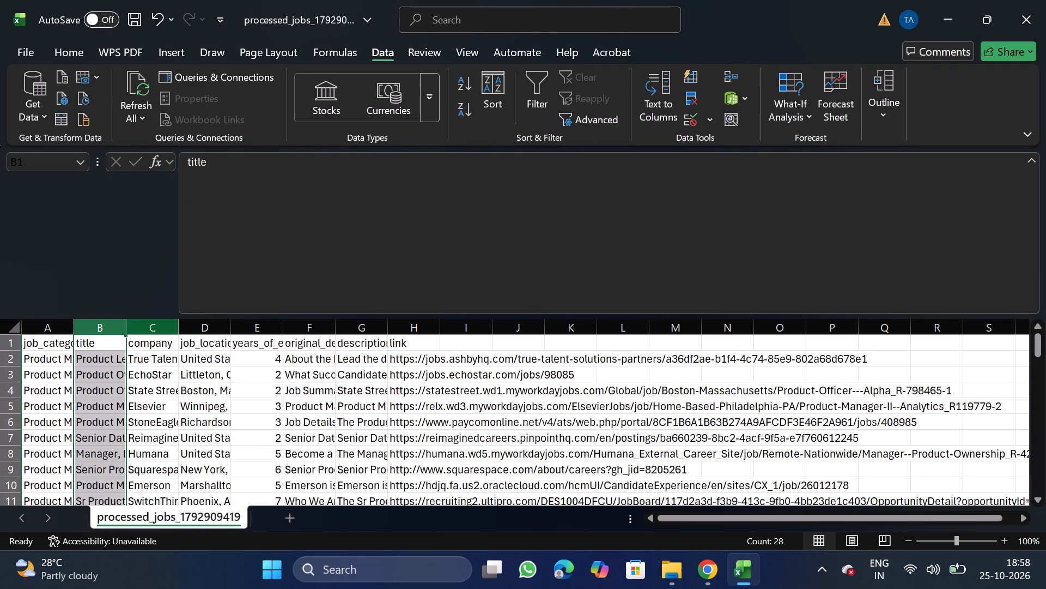
# Add filters from the company column onward and search the company filter list for walmart and drid.
pyautogui.moveTo(160, 322); pyautogui.dragTo(458, 11)
pyautogui.click(538, 85)
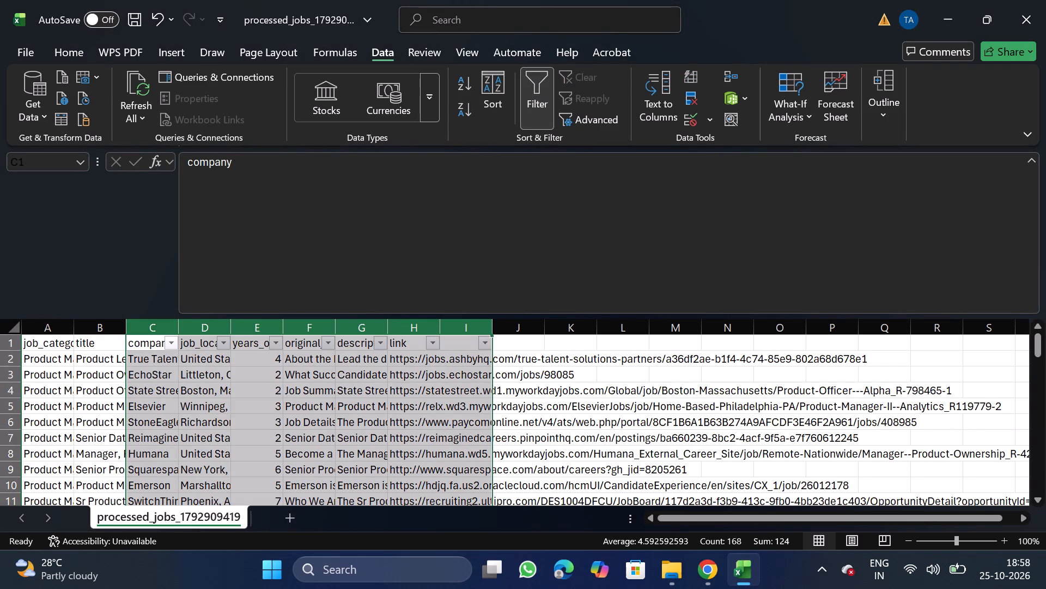
pyautogui.click(171, 340)
pyautogui.click(239, 357)
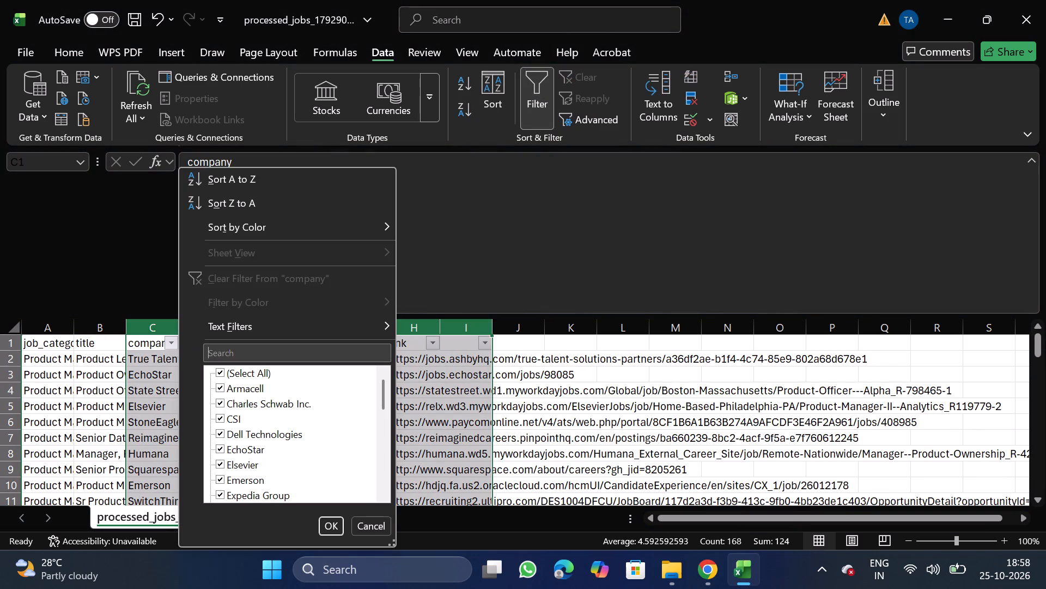
pyautogui.write('walmart')
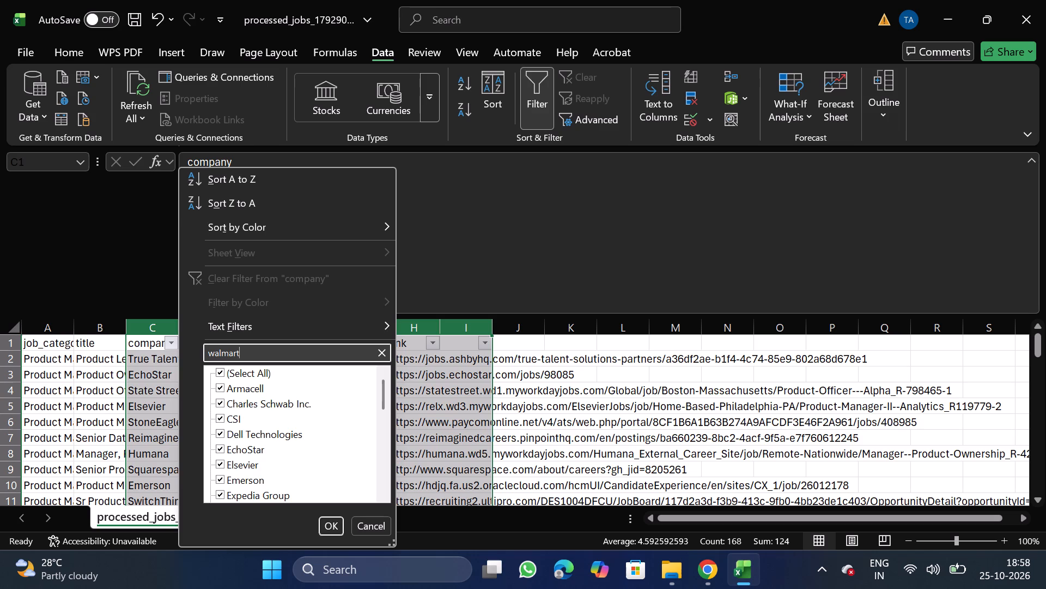
pyautogui.press('BackSpace')
pyautogui.press('BackSpace')
pyautogui.press('BackSpace')
pyautogui.press('BackSpace')
pyautogui.press('BackSpace')
pyautogui.press('BackSpace')
pyautogui.press('BackSpace')
pyautogui.press('BackSpace')
pyautogui.press('BackSpace')
pyautogui.press('BackSpace')
pyautogui.press('BackSpace')
pyautogui.press('BackSpace')
pyautogui.press('BackSpace')
pyautogui.press('BackSpace')
pyautogui.write('drid')
pyautogui.press('BackSpace')
pyautogui.press('BackSpace')
pyautogui.press('BackSpace')
pyautogui.press('BackSpace')
pyautogui.press('BackSpace')
pyautogui.press('BackSpace')
pyautogui.press('BackSpace')
pyautogui.press('BackSpace')
pyautogui.press('BackSpace')
pyautogui.press('BackSpace')
pyautogui.press('BackSpace')
pyautogui.press('BackSpace')
pyautogui.press('BackSpace')
pyautogui.press('BackSpace')
# Search the company filter list for capi, under and hun.
pyautogui.write('capi')
pyautogui.press('BackSpace')
pyautogui.press('BackSpace')
pyautogui.press('BackSpace')
pyautogui.press('BackSpace')
pyautogui.press('BackSpace')
pyautogui.press('BackSpace')
pyautogui.press('BackSpace')
pyautogui.press('BackSpace')
pyautogui.press('BackSpace')
pyautogui.press('BackSpace')
pyautogui.press('BackSpace')
pyautogui.press('BackSpace')
pyautogui.press('BackSpace')
pyautogui.write('under')
pyautogui.press('BackSpace')
pyautogui.press('BackSpace')
pyautogui.press('BackSpace')
pyautogui.press('BackSpace')
pyautogui.press('BackSpace')
pyautogui.press('BackSpace')
pyautogui.press('BackSpace')
pyautogui.press('BackSpace')
pyautogui.press('BackSpace')
pyautogui.press('BackSpace')
pyautogui.press('BackSpace')
pyautogui.press('BackSpace')
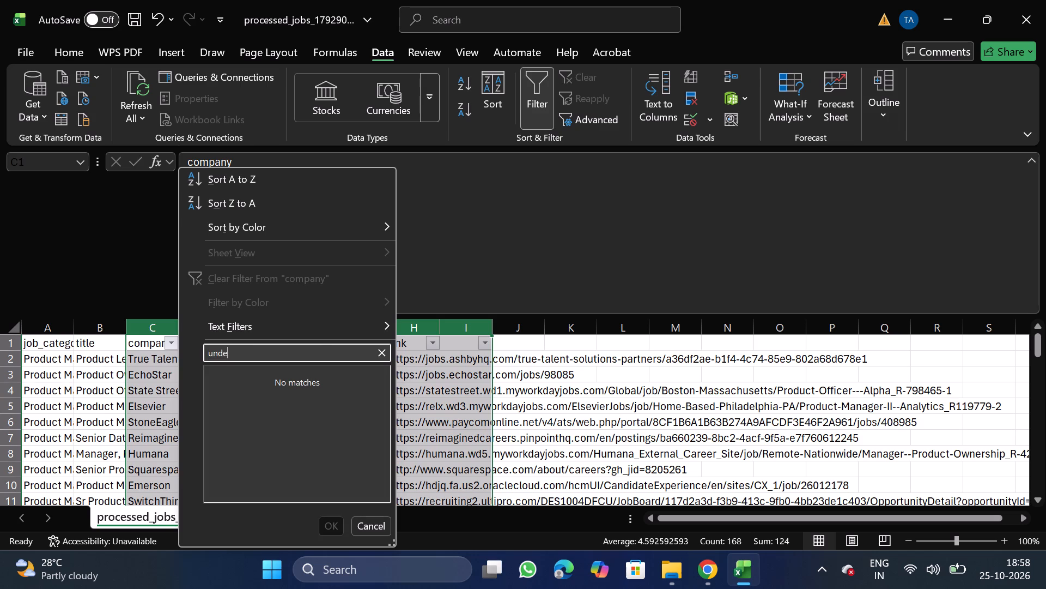
pyautogui.write('hun')
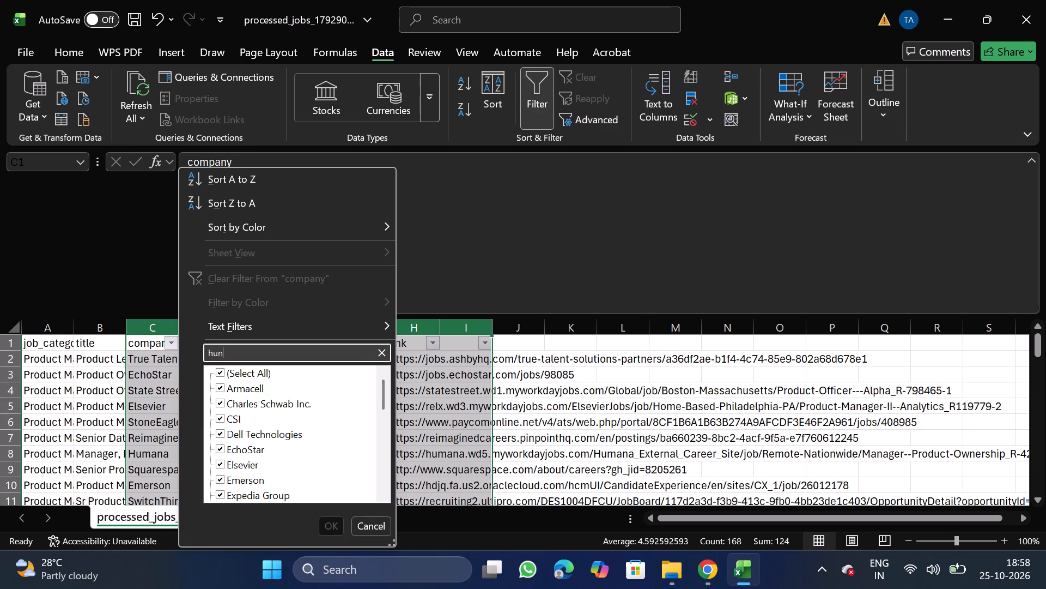
pyautogui.press('BackSpace')
pyautogui.press('BackSpace')
pyautogui.press('BackSpace')
pyautogui.press('BackSpace')
pyautogui.press('BackSpace')
pyautogui.press('BackSpace')
pyautogui.press('BackSpace')
pyautogui.press('BackSpace')
pyautogui.press('BackSpace')
pyautogui.press('BackSpace')
pyautogui.press('BackSpace')
pyautogui.press('BackSpace')
# Search the company filter list for skim and apex, close the list without applying anything, and remove the column filters.
pyautogui.write('skim')
pyautogui.press('BackSpace')
pyautogui.press('BackSpace')
pyautogui.press('BackSpace')
pyautogui.press('BackSpace')
pyautogui.press('BackSpace')
pyautogui.press('BackSpace')
pyautogui.press('BackSpace')
pyautogui.press('BackSpace')
pyautogui.press('BackSpace')
pyautogui.press('BackSpace')
pyautogui.press('BackSpace')
pyautogui.press('BackSpace')
pyautogui.press('BackSpace')
pyautogui.write('apex')
pyautogui.press('BackSpace')
pyautogui.press('BackSpace')
pyautogui.press('BackSpace')
pyautogui.press('BackSpace')
pyautogui.press('BackSpace')
pyautogui.press('BackSpace')
pyautogui.press('BackSpace')
pyautogui.press('BackSpace')
pyautogui.press('BackSpace')
pyautogui.press('BackSpace')
pyautogui.press('BackSpace')
pyautogui.press('BackSpace')
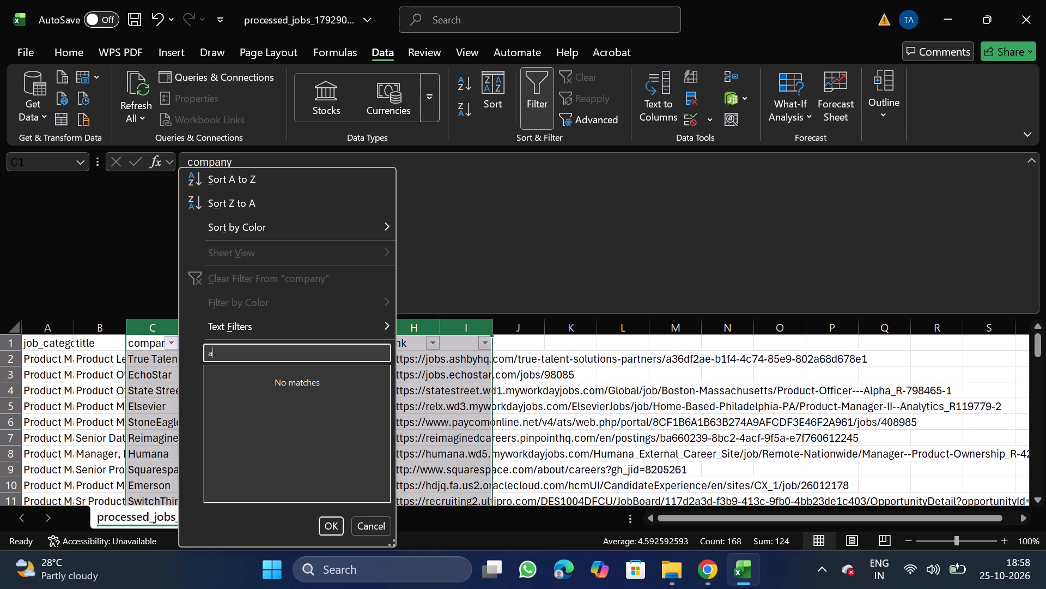
pyautogui.click(371, 531)
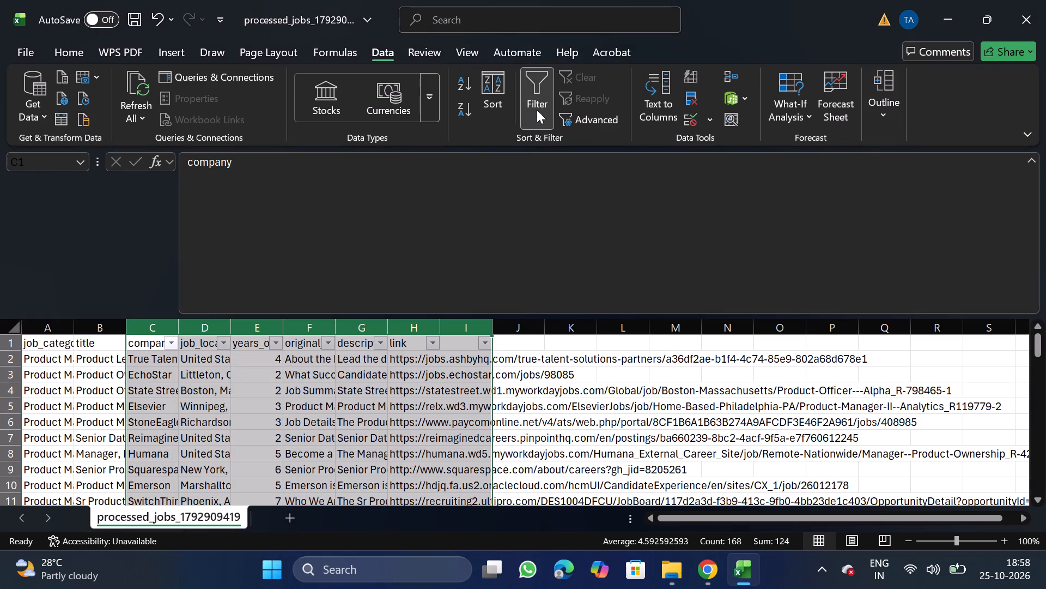
pyautogui.click(537, 110)
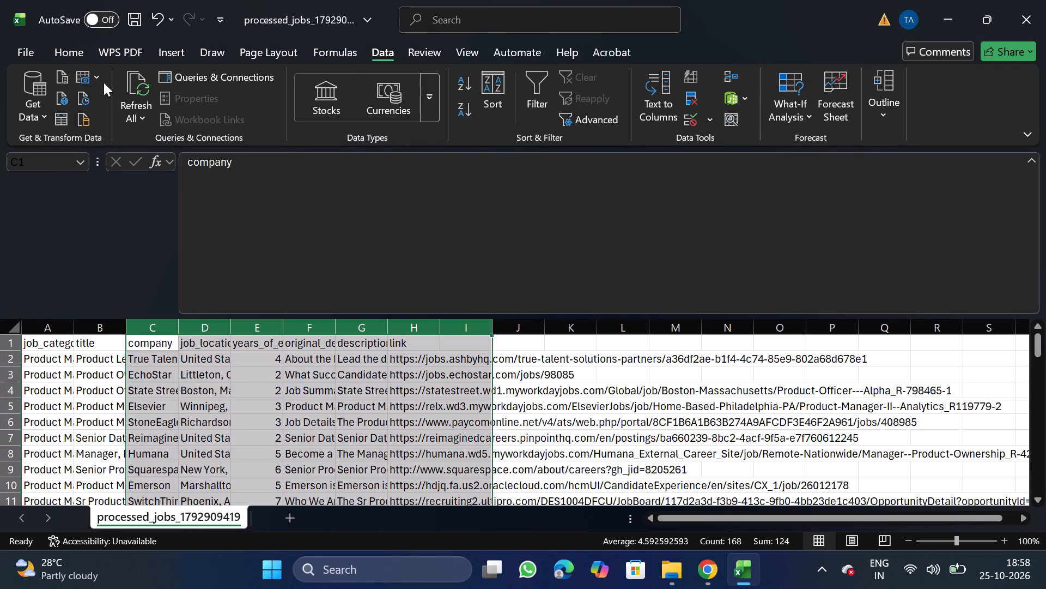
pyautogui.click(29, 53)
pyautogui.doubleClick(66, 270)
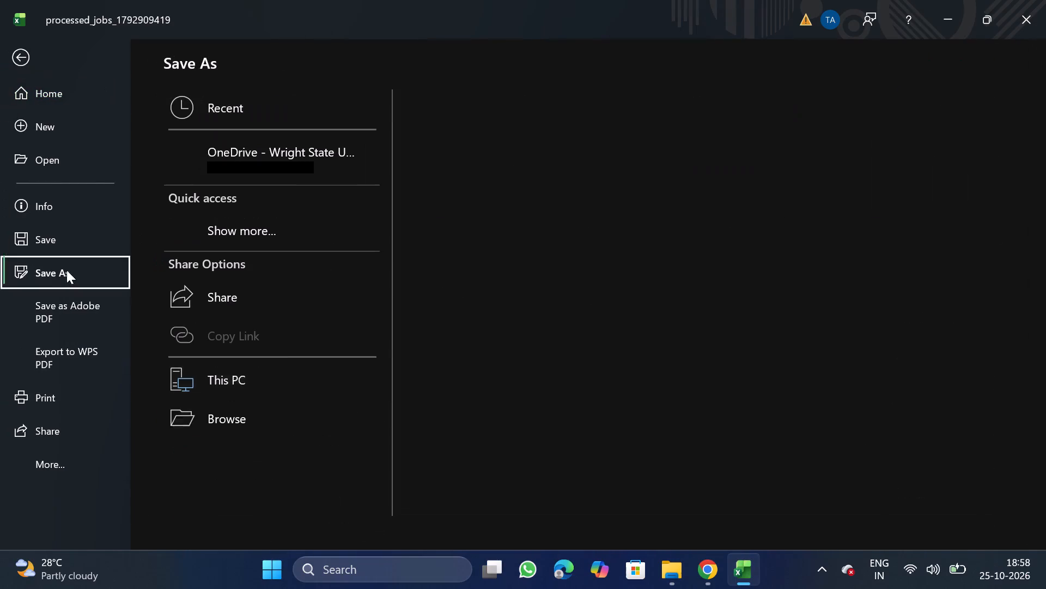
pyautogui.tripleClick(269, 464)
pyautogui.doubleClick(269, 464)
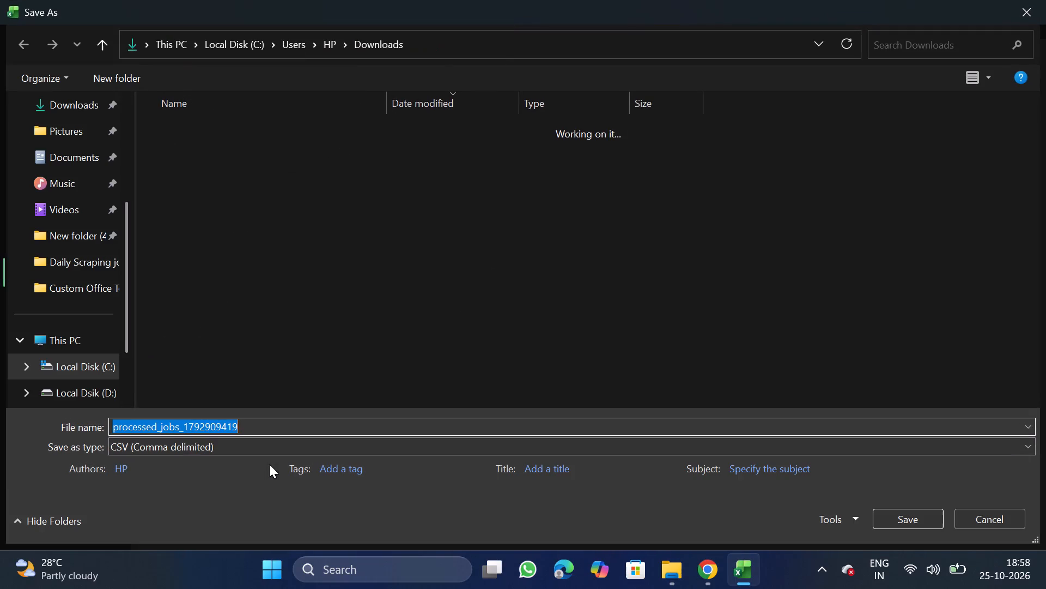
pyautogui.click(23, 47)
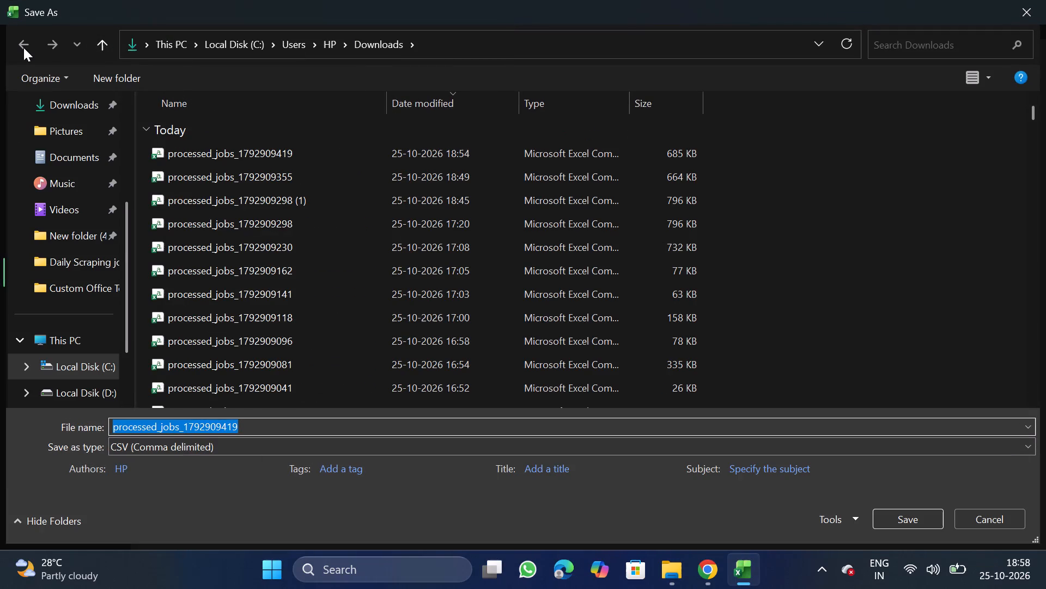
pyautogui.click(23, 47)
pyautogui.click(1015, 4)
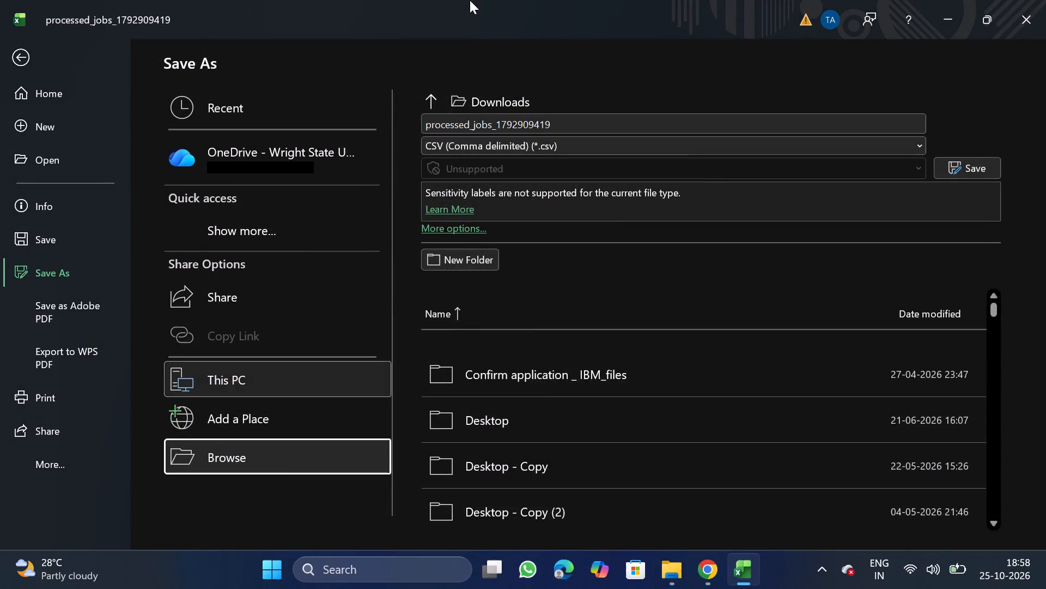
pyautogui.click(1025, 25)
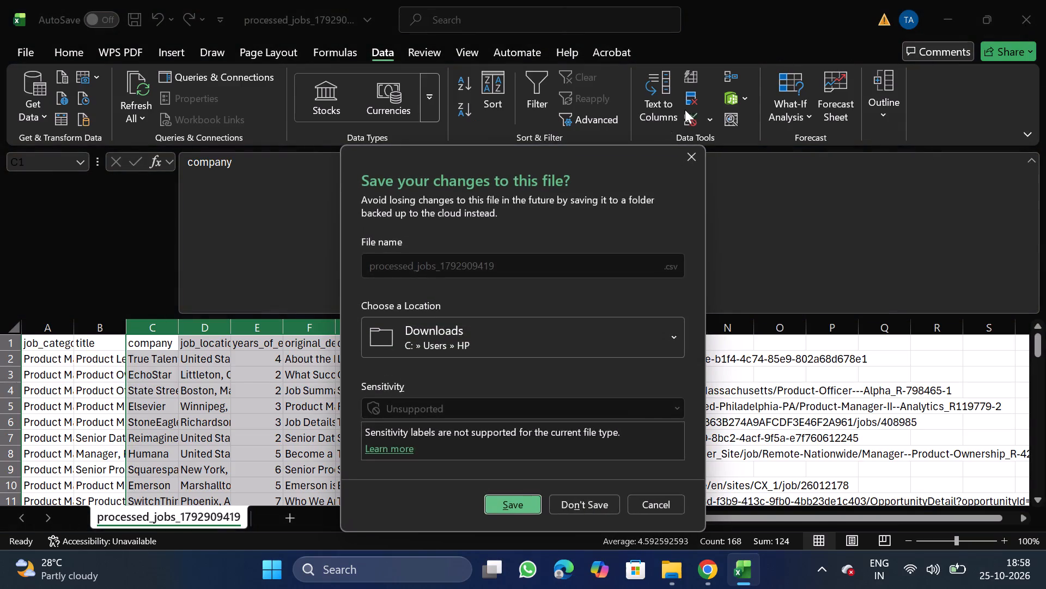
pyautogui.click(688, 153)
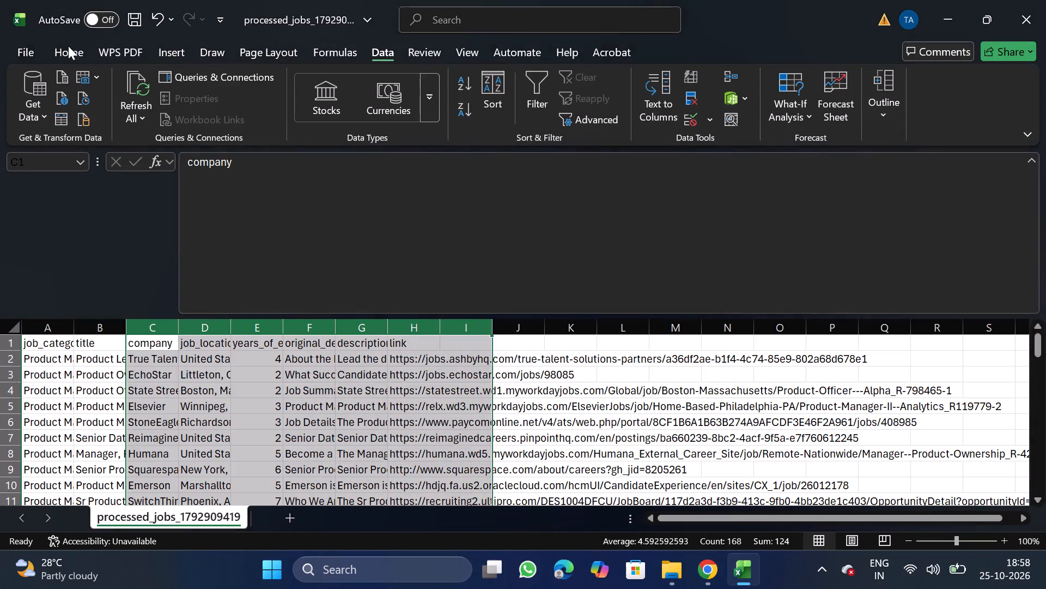
# Save the sheet as the CSV file Product_10_25 in the Daily Scraping jobs folder under Documents.
pyautogui.click(20, 53)
pyautogui.doubleClick(44, 278)
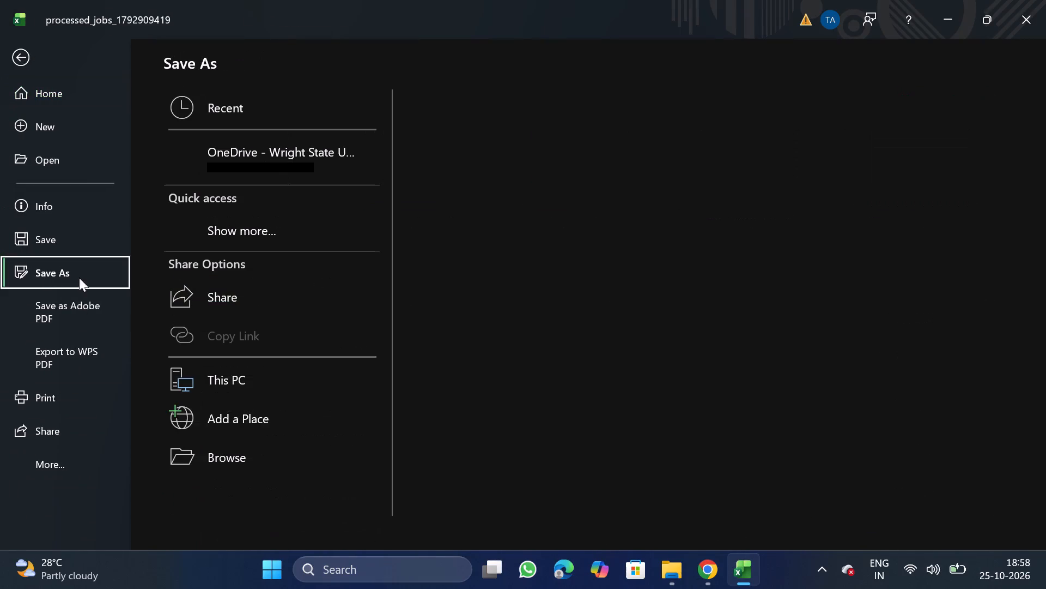
pyautogui.tripleClick(236, 473)
pyautogui.tripleClick(236, 473)
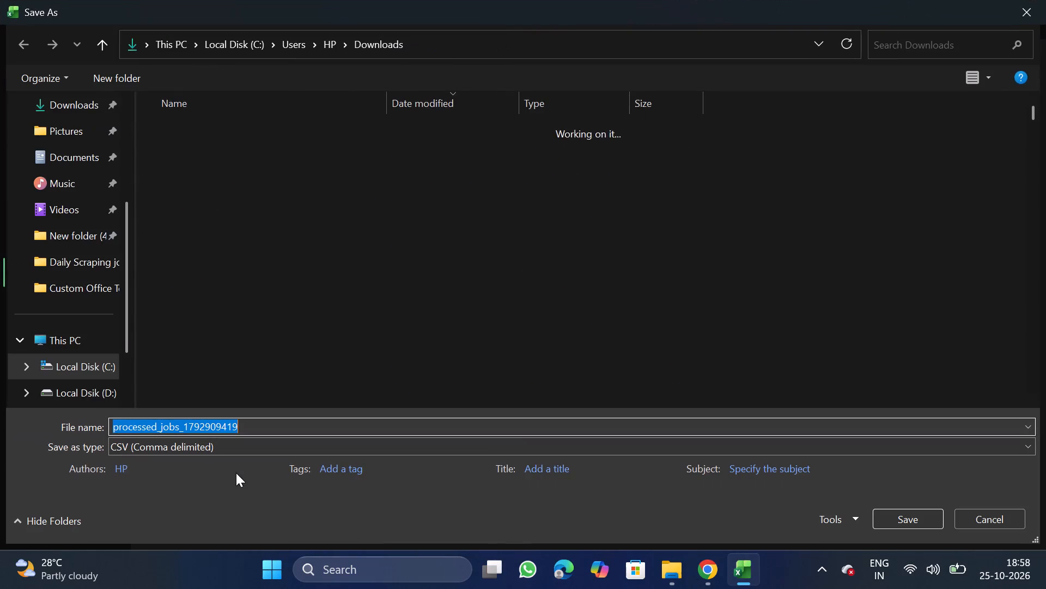
pyautogui.doubleClick(78, 151)
pyautogui.doubleClick(244, 177)
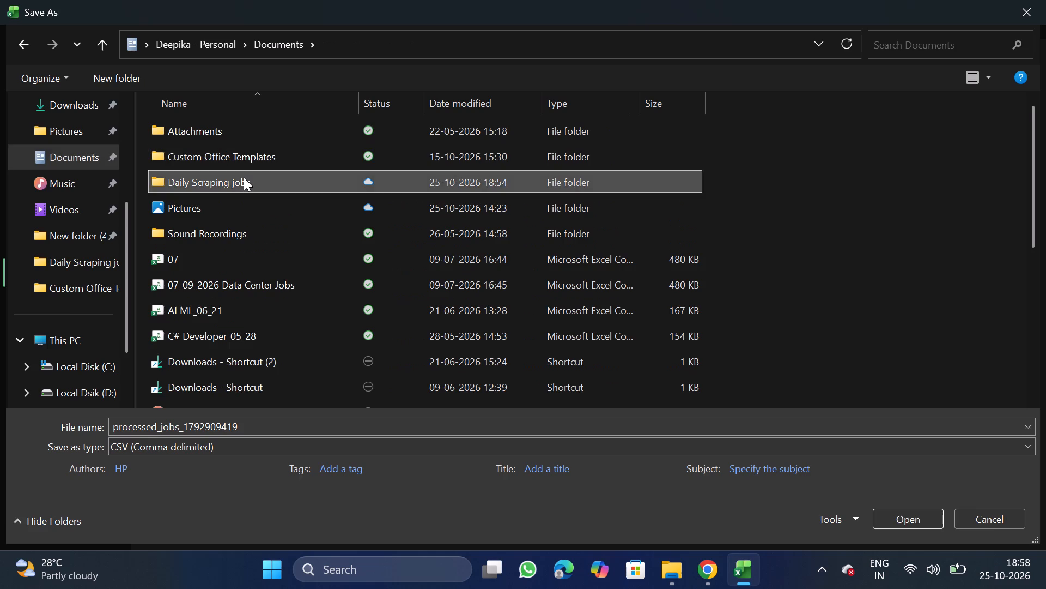
pyautogui.click(278, 425)
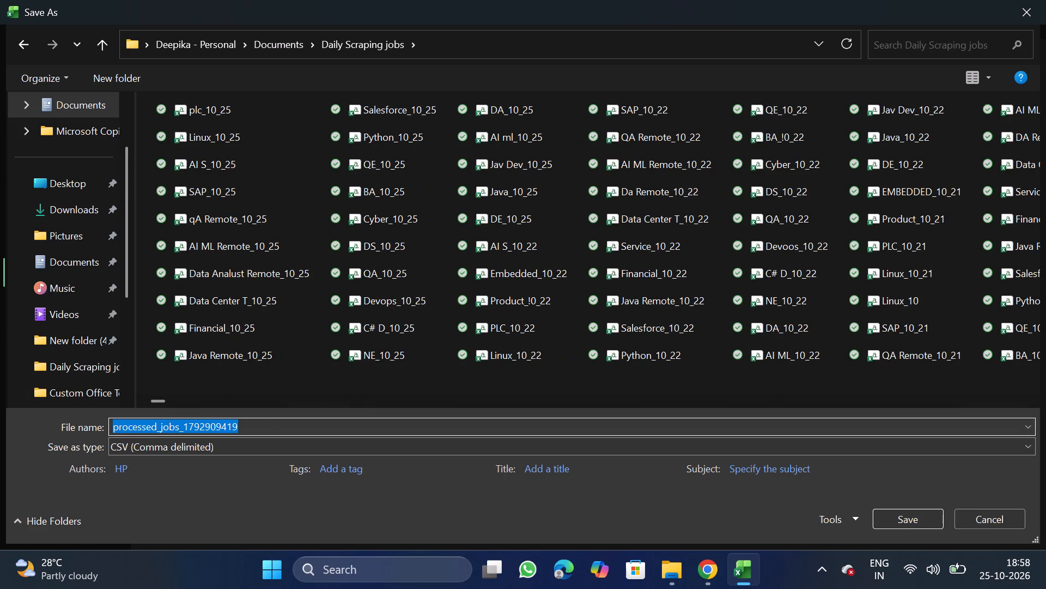
pyautogui.press('BackSpace')
pyautogui.write('roduct_10_25')
pyautogui.click(927, 523)
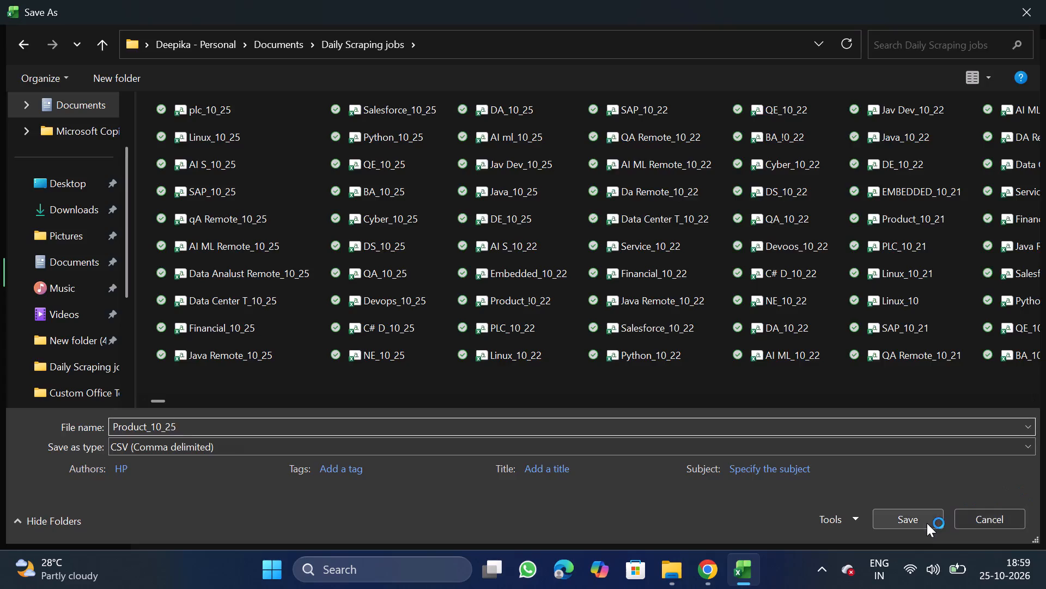
# Switch to NextGenApply in Chrome, choose Product_10_25 from the Daily Scraping jobs folder, and upload it as a bulk job CSV.
pyautogui.click(695, 588)
pyautogui.scroll(-1, 569, 464)
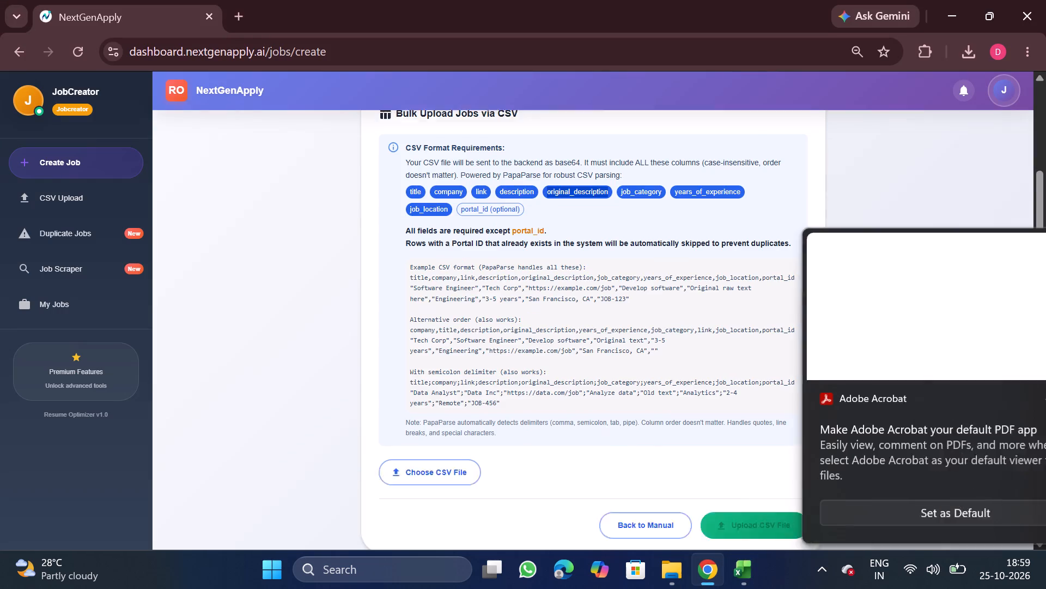
pyautogui.click(441, 444)
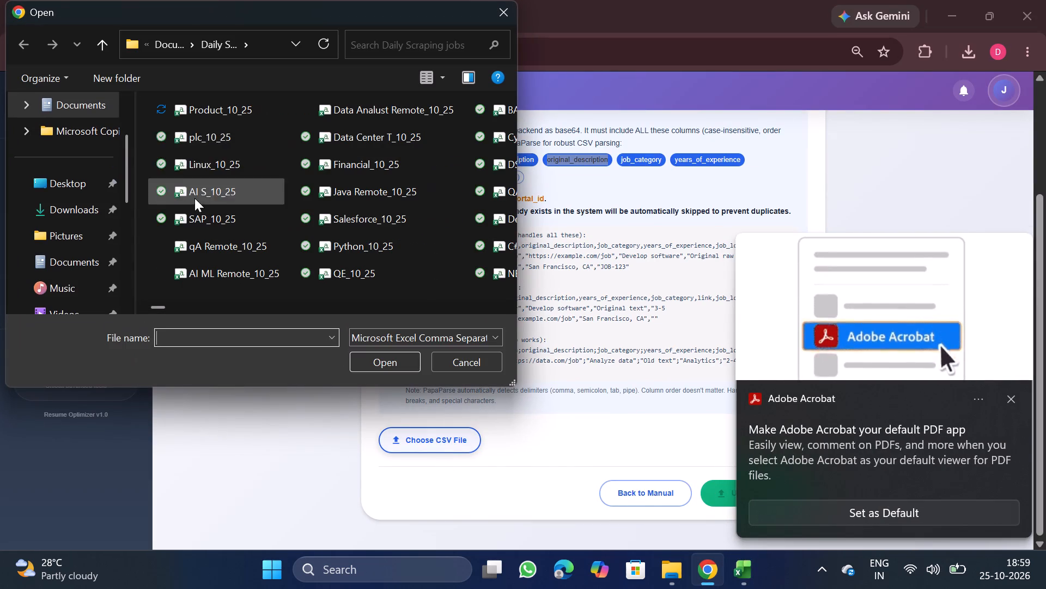
pyautogui.doubleClick(251, 116)
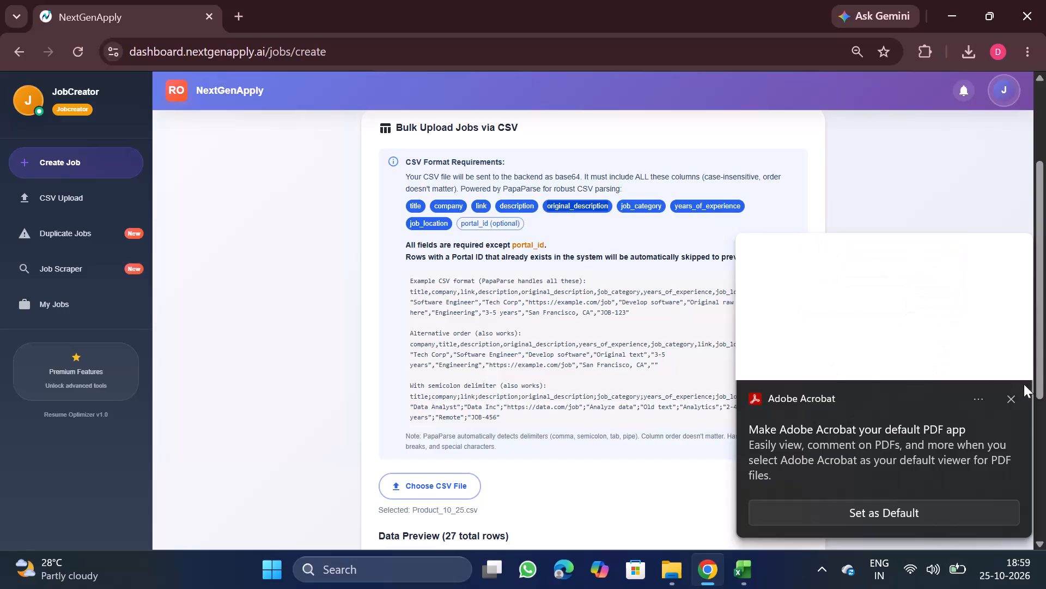
pyautogui.click(1014, 396)
pyautogui.scroll(-5, 859, 424)
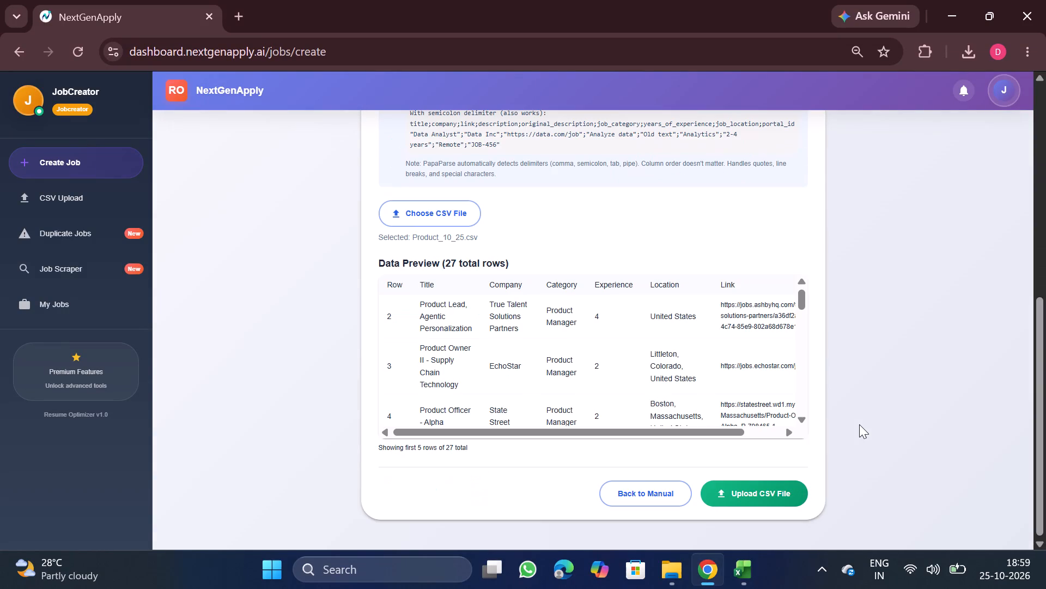
pyautogui.click(746, 494)
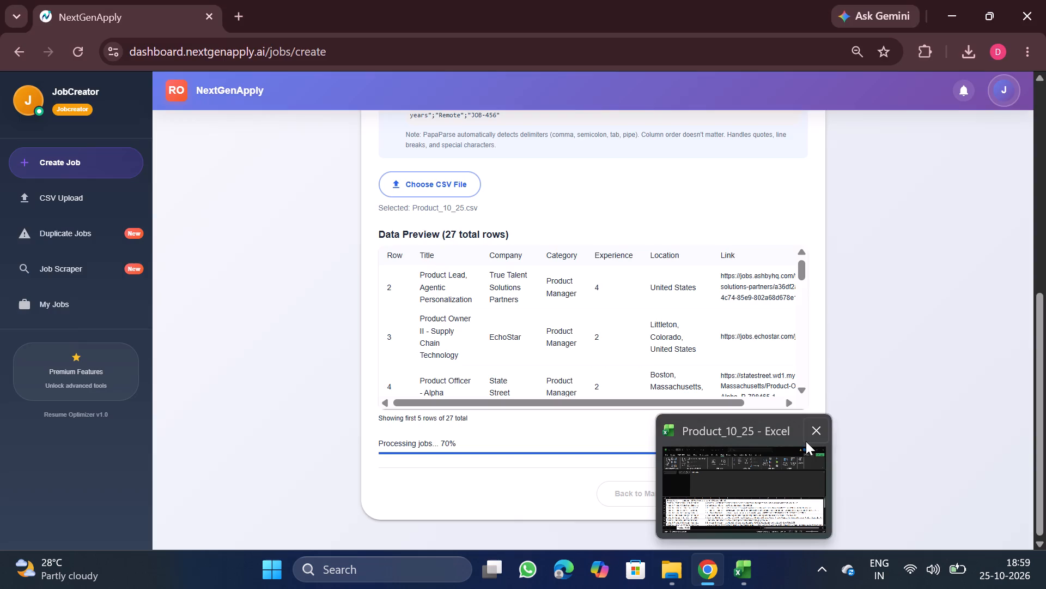
# Close the Product_10_25 workbook in Excel.
pyautogui.click(811, 439)
# Download the processed Simulation Software Engineer CSV from NextGenApply's CSV upload history and open it in Excel.
pyautogui.scroll(2, 633, 348)
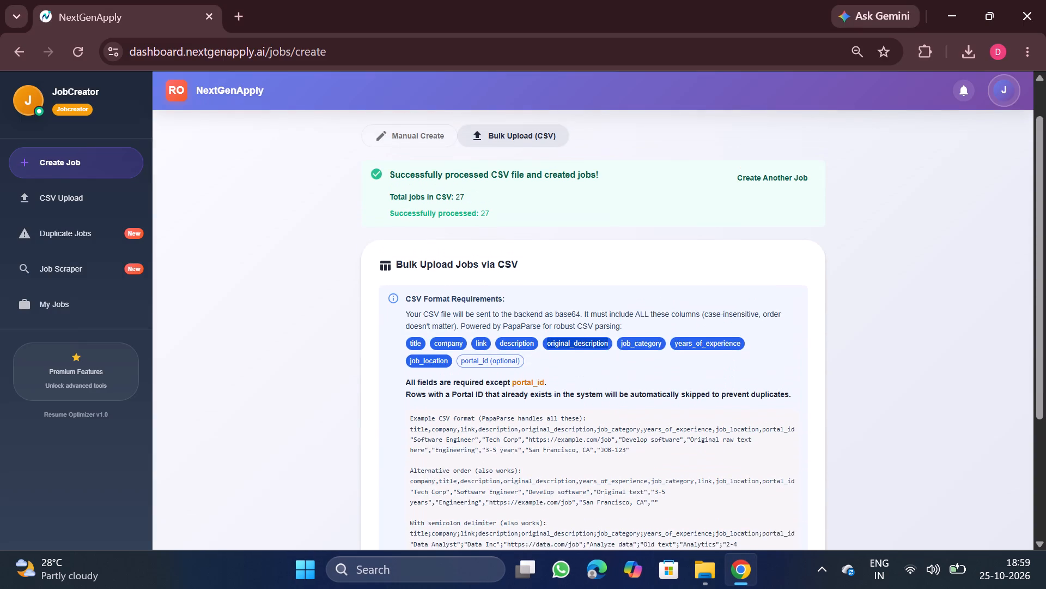
pyautogui.scroll(3, 633, 348)
pyautogui.click(88, 204)
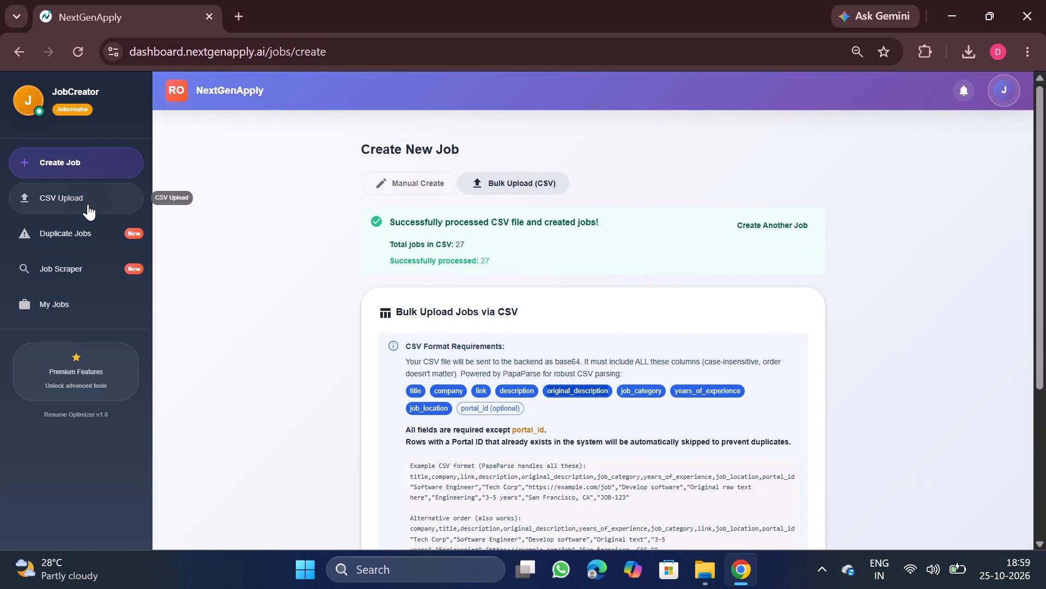
pyautogui.scroll(6, 585, 366)
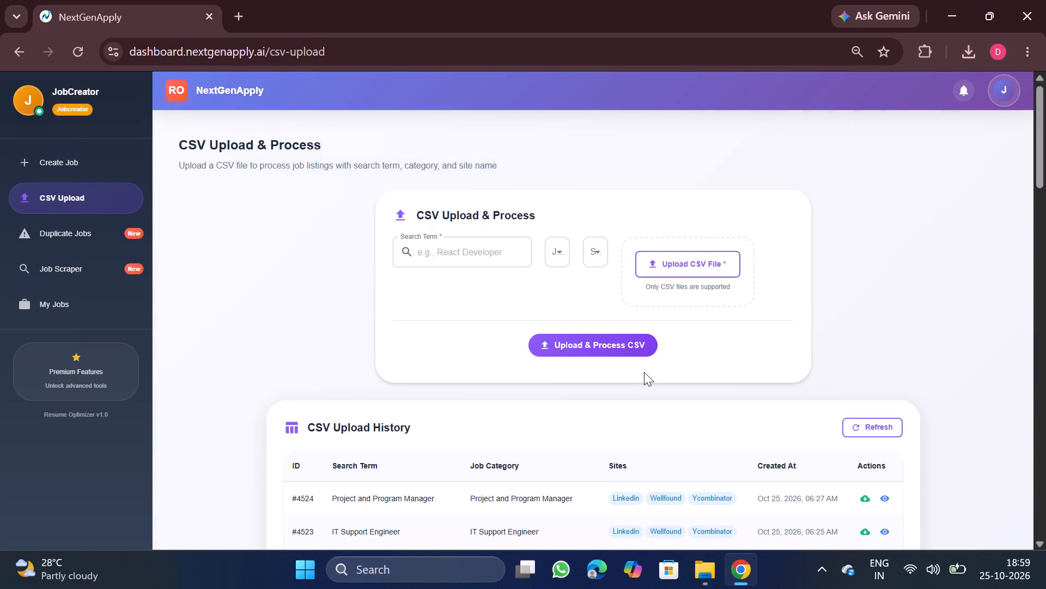
pyautogui.scroll(-1, 644, 372)
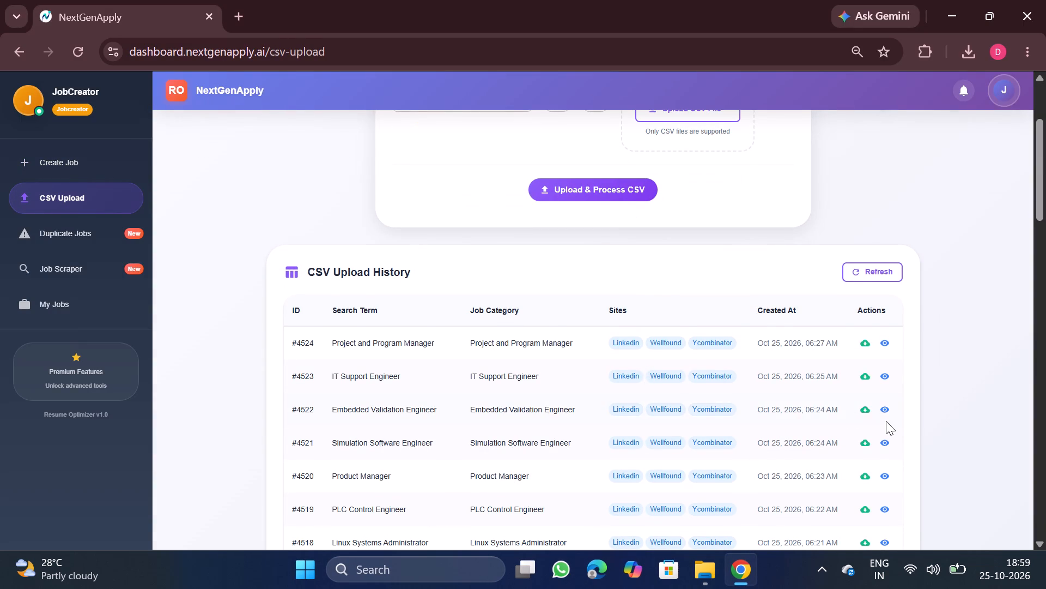
pyautogui.click(865, 446)
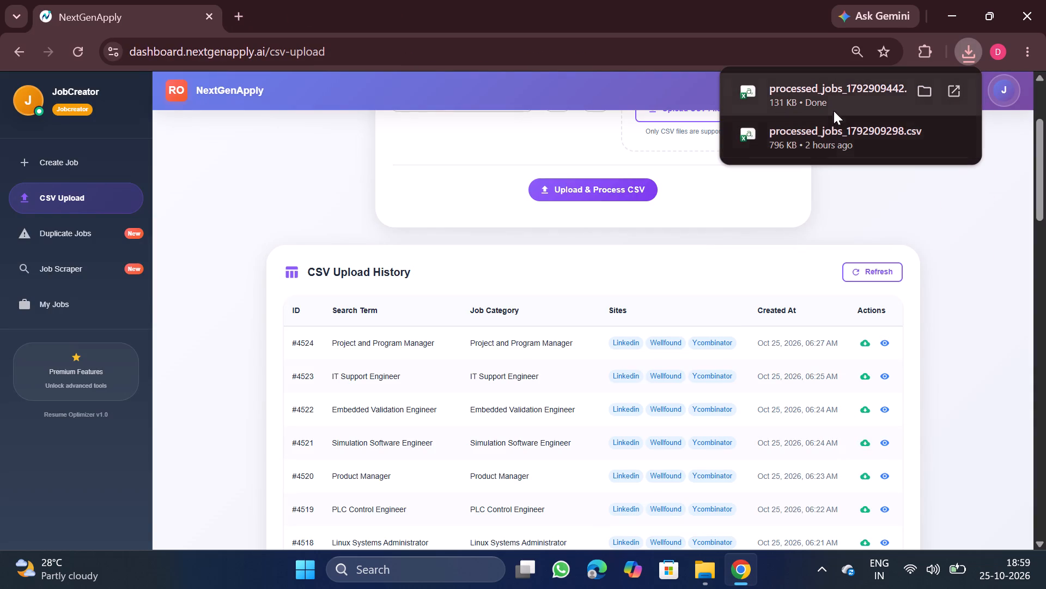
pyautogui.click(848, 82)
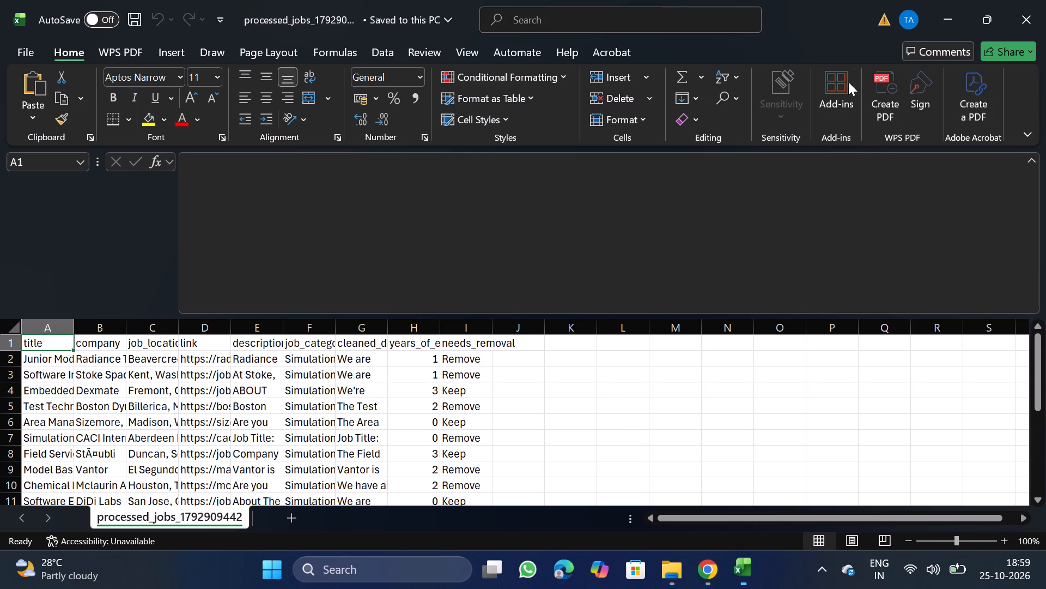
pyautogui.click(848, 82)
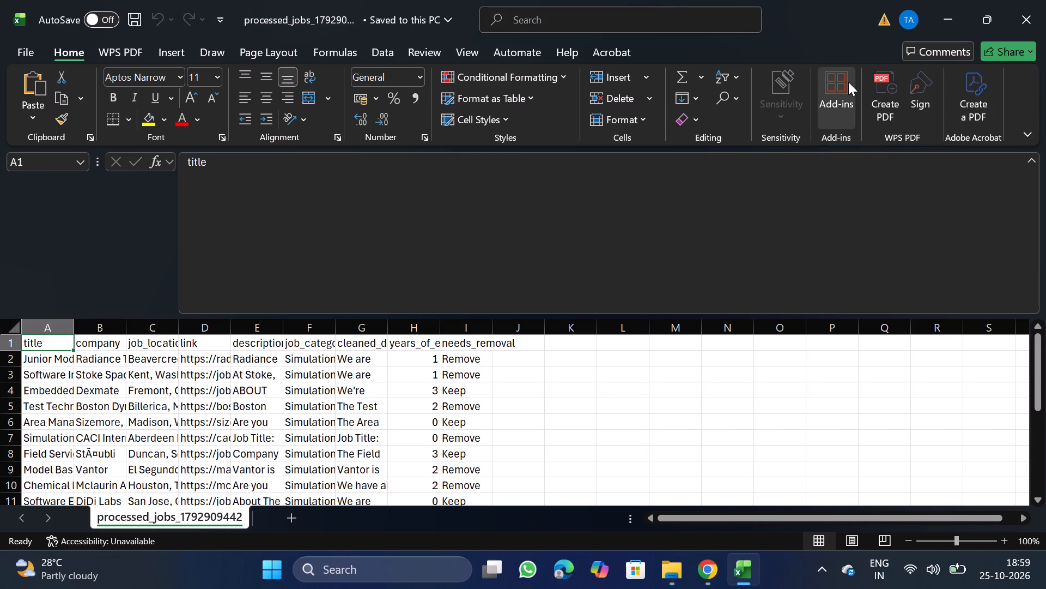